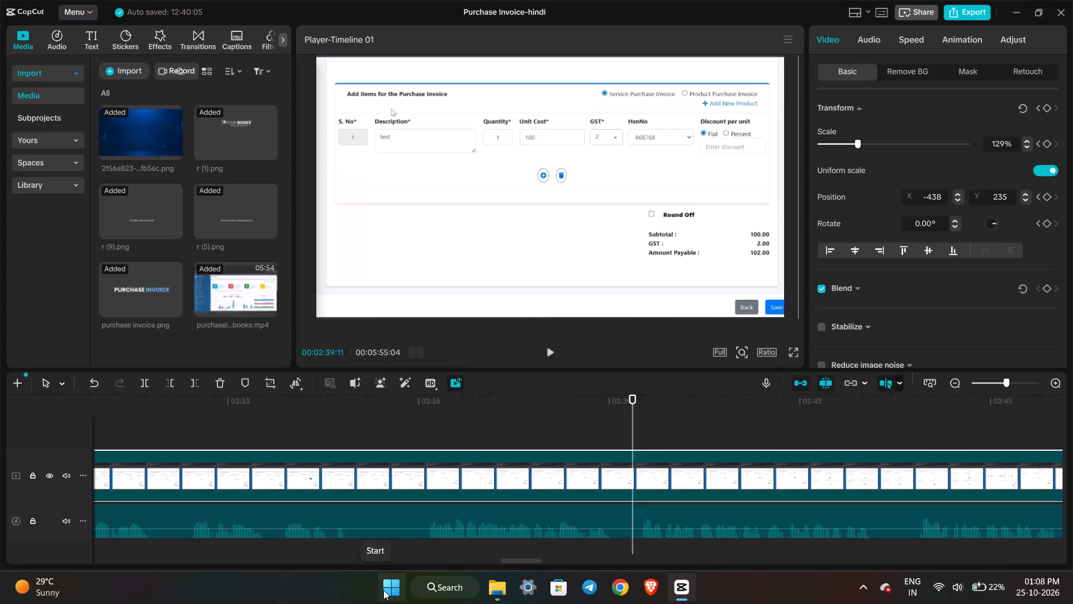
# Play through the Round Off section and add a Transform keyframe to the video clip at 00:02:55:00.
pyautogui.click(553, 357)
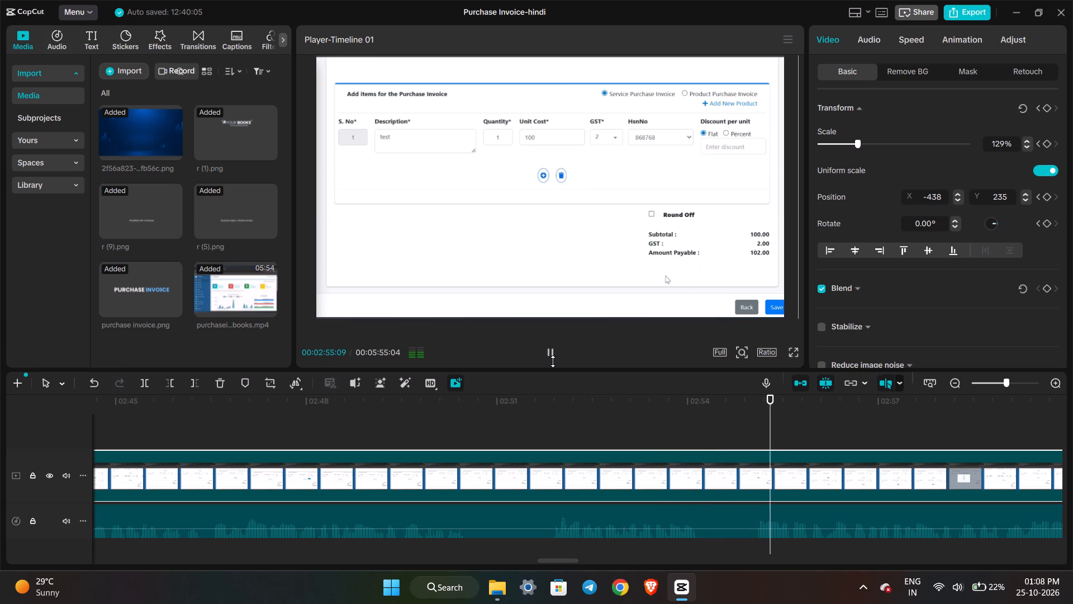
pyautogui.click(551, 356)
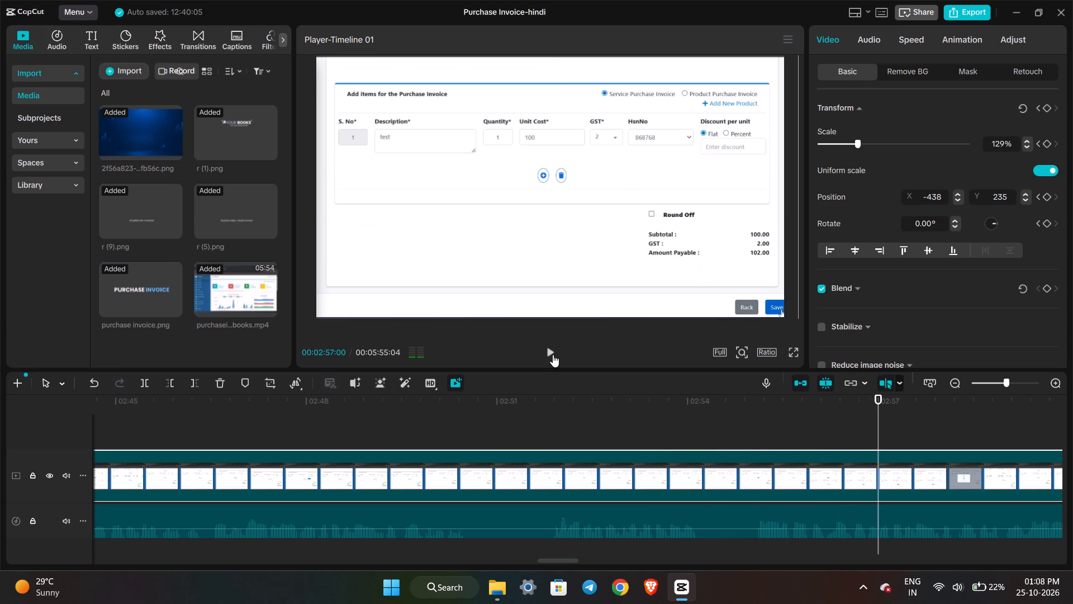
pyautogui.click(739, 418)
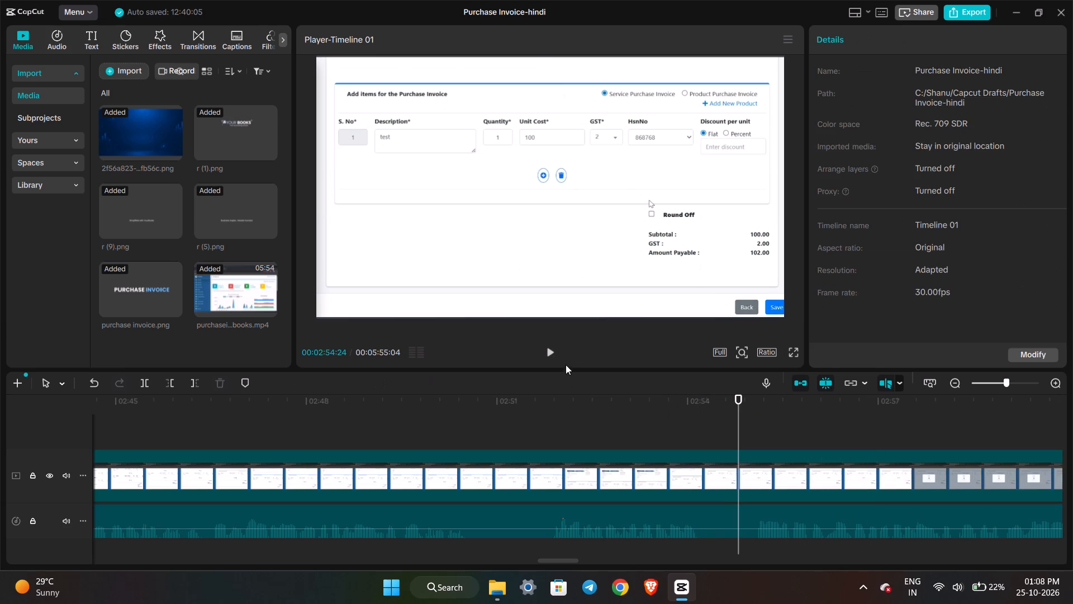
pyautogui.click(548, 348)
pyautogui.click(752, 408)
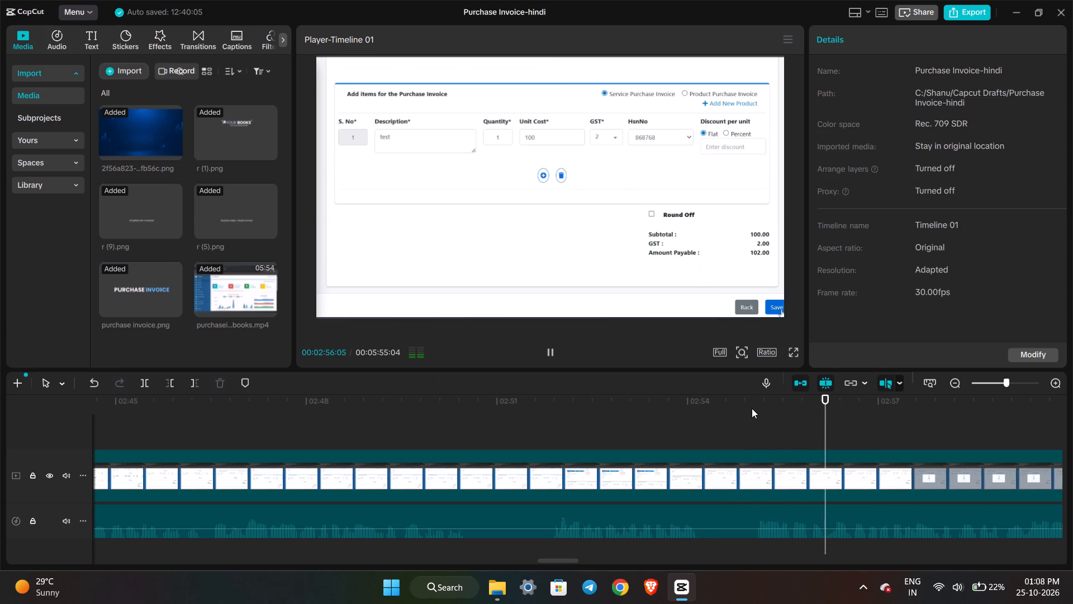
pyautogui.click(623, 483)
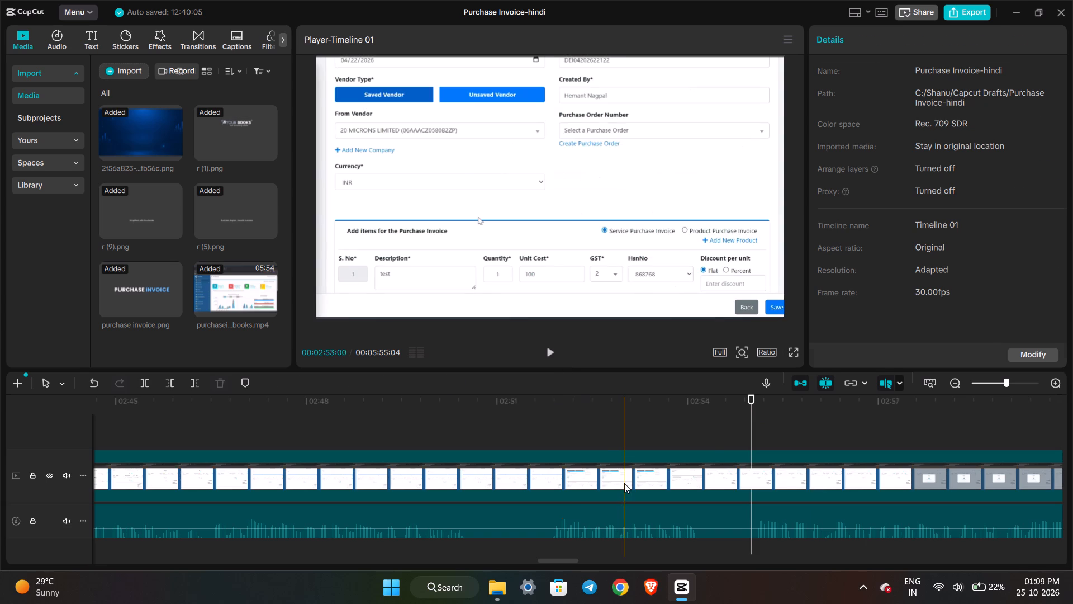
pyautogui.click(1046, 110)
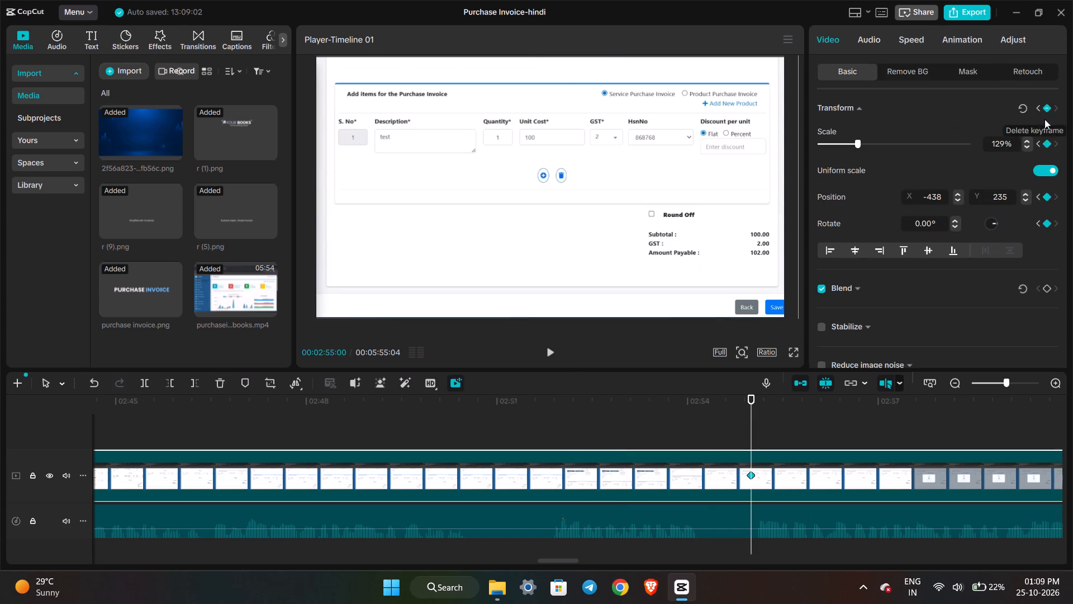
# Add a Transform keyframe at 00:02:55:13 with scale 172% and position about X -1307, Y 674, framing the invoice totals and Save button.
pyautogui.click(780, 404)
pyautogui.click(1046, 106)
pyautogui.click(884, 144)
pyautogui.moveTo(879, 144); pyautogui.dragTo(879, 144)
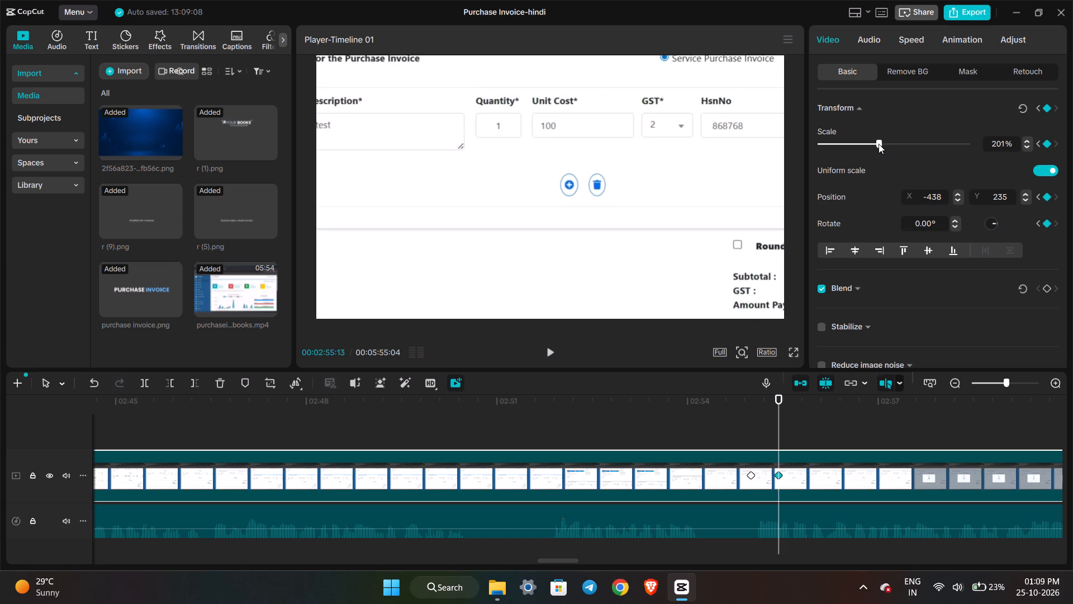
pyautogui.moveTo(879, 144); pyautogui.dragTo(871, 144)
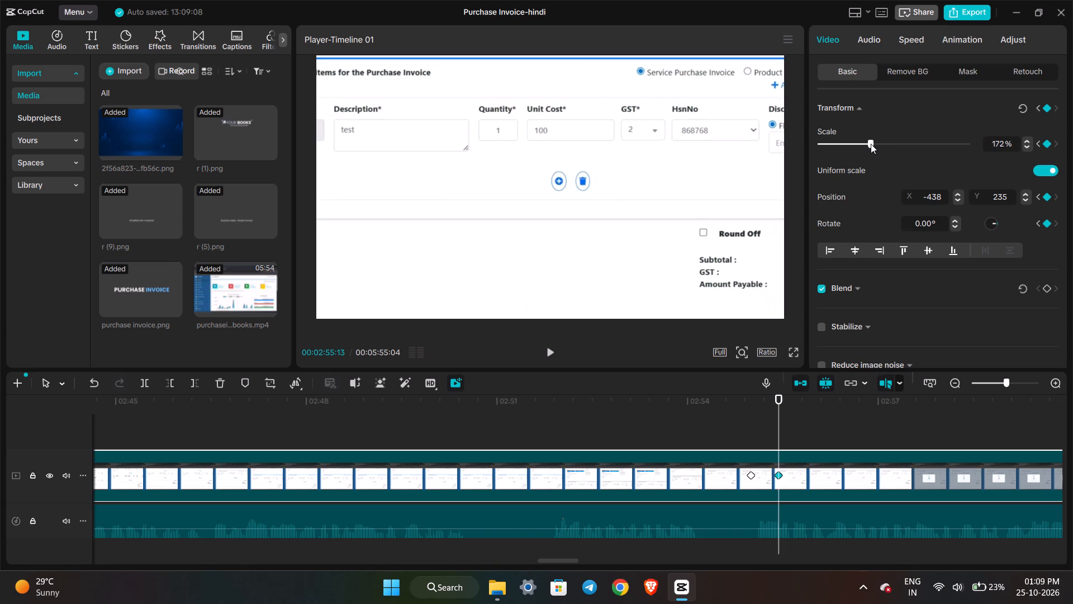
pyautogui.moveTo(672, 201); pyautogui.dragTo(579, 136)
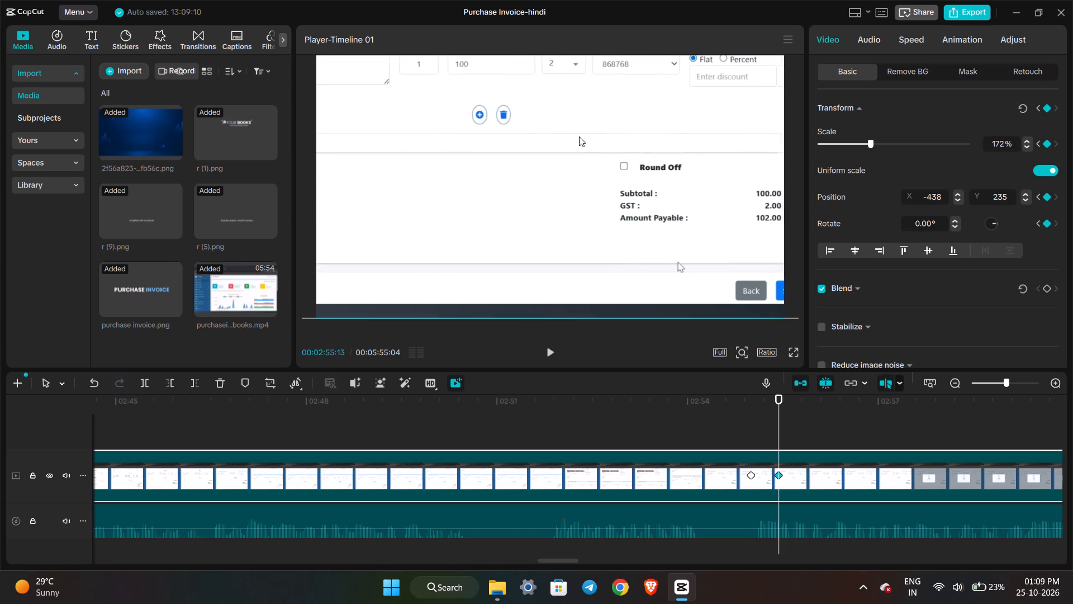
pyautogui.moveTo(579, 136); pyautogui.dragTo(566, 148)
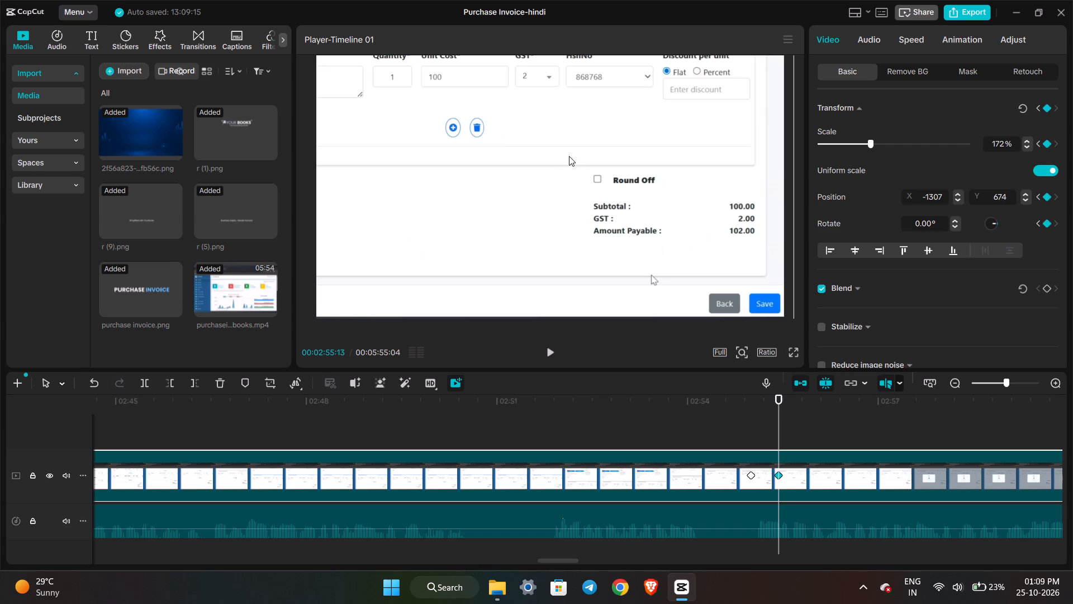
# Preview the zoom-in and add a Transform keyframe at 00:02:56:19 that holds the zoomed framing.
pyautogui.click(550, 347)
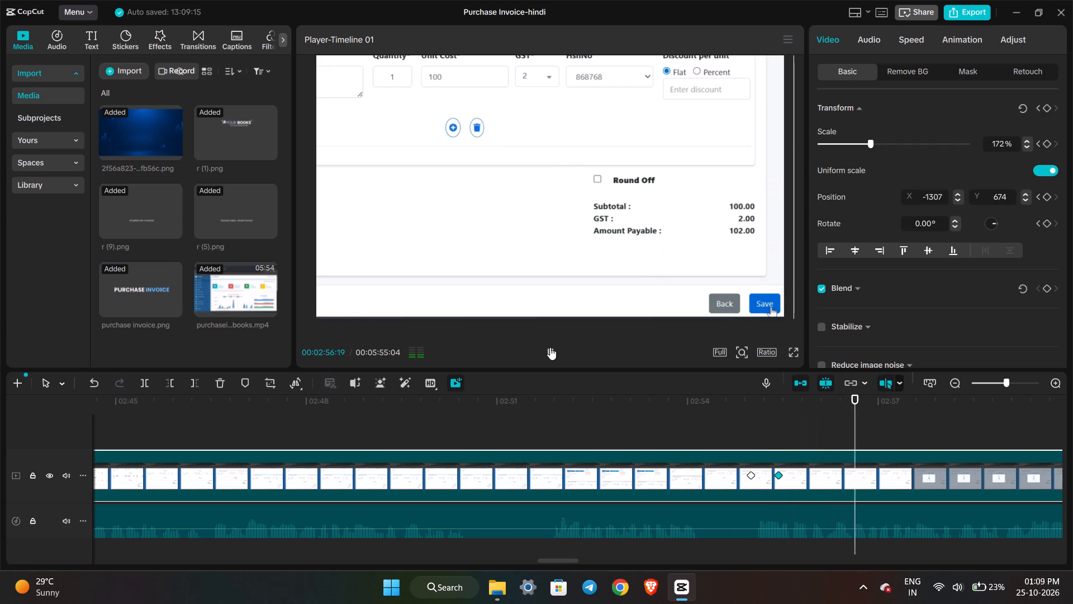
pyautogui.click(550, 347)
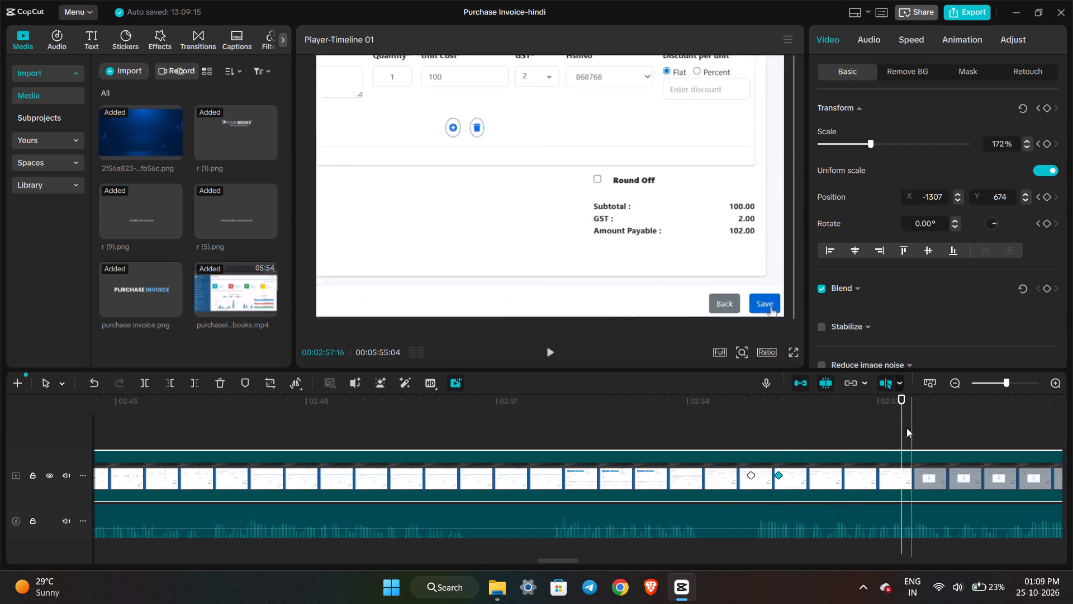
pyautogui.click(877, 410)
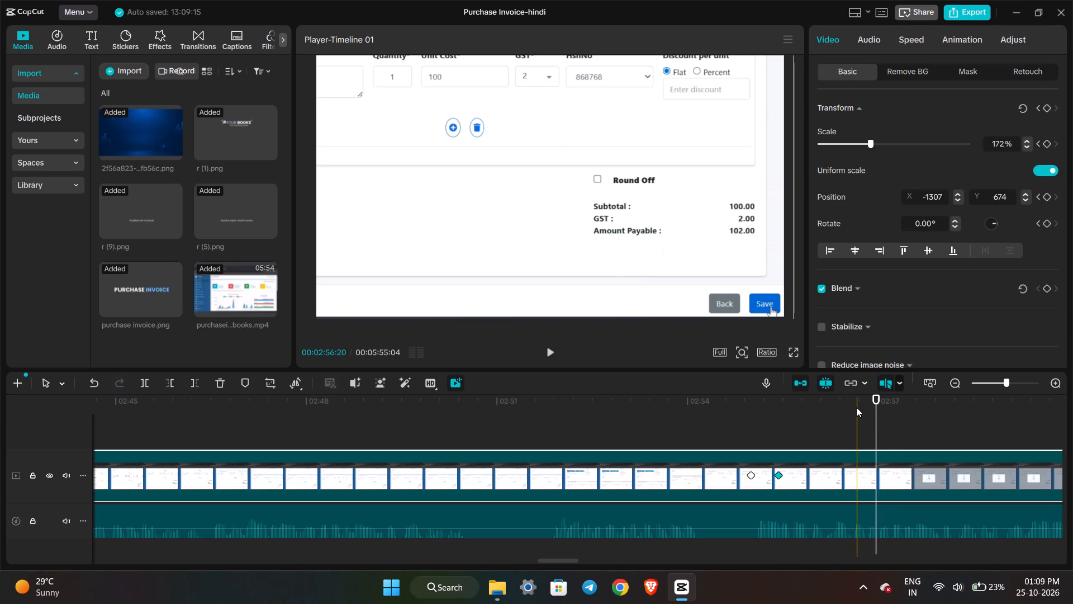
pyautogui.click(854, 408)
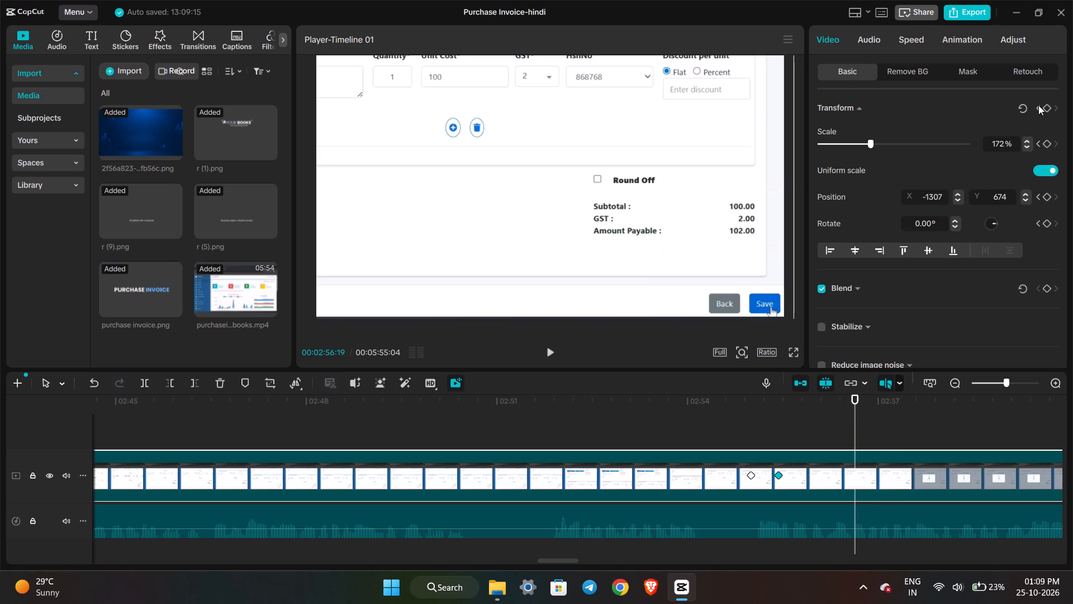
pyautogui.click(1047, 106)
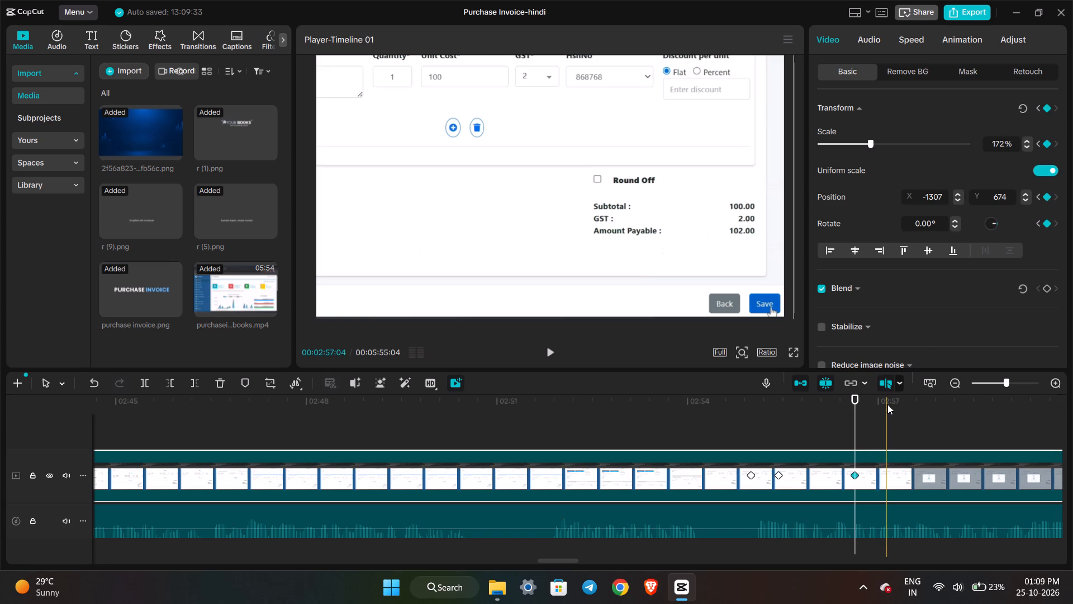
# Add a Transform keyframe at 00:02:57:05 and set the clip's scale to 129%.
pyautogui.click(887, 404)
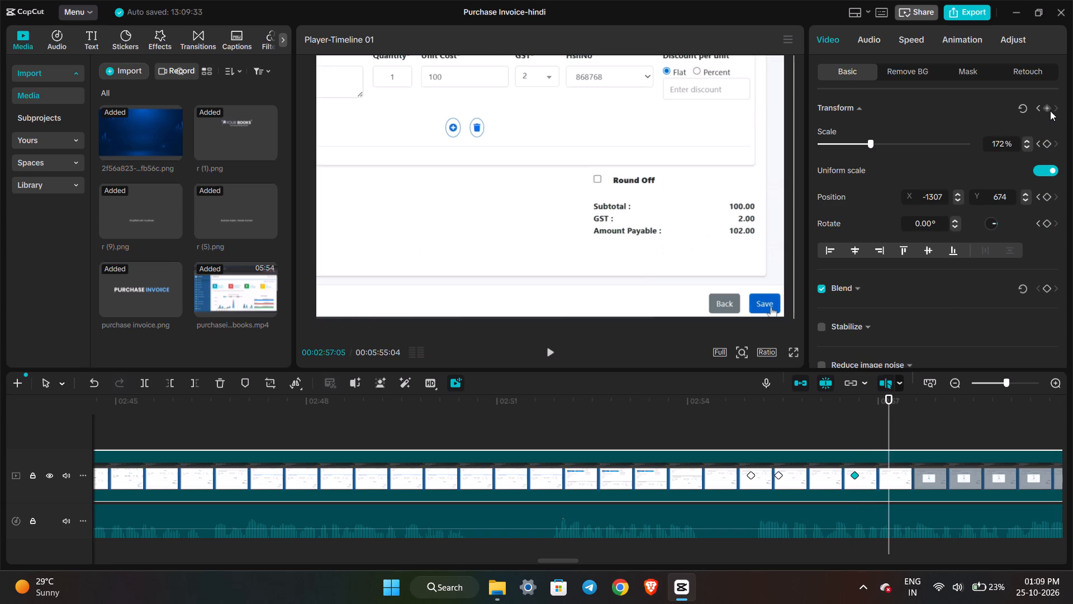
pyautogui.click(1049, 110)
pyautogui.doubleClick(1002, 147)
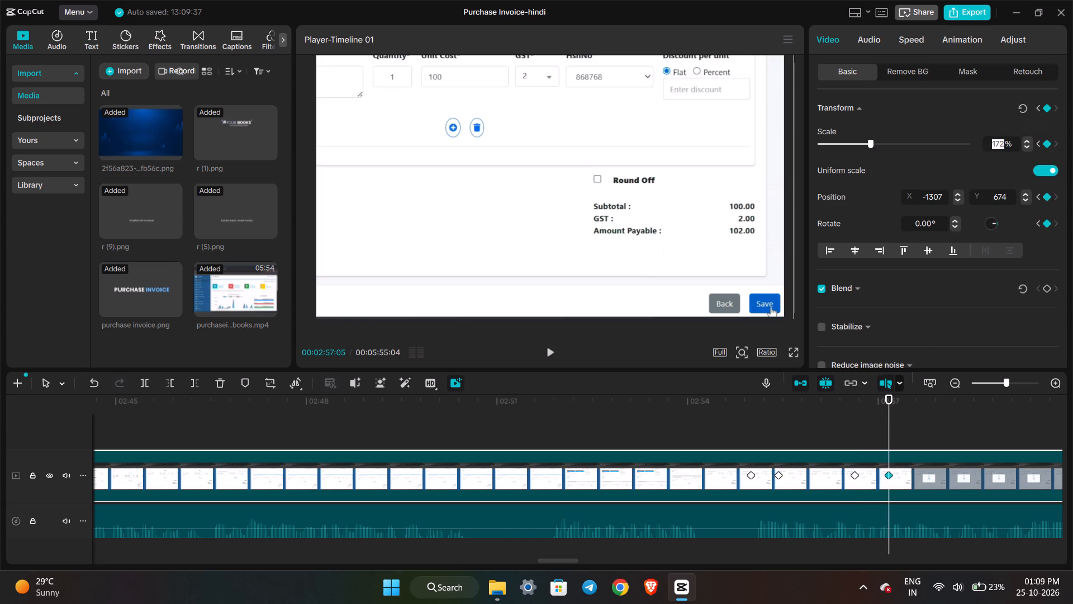
pyautogui.write('129')
pyautogui.click(957, 113)
# Reposition the clip at 00:02:57:05 so the items table, totals and Save button fill the frame without black borders.
pyautogui.moveTo(615, 169); pyautogui.dragTo(653, 184)
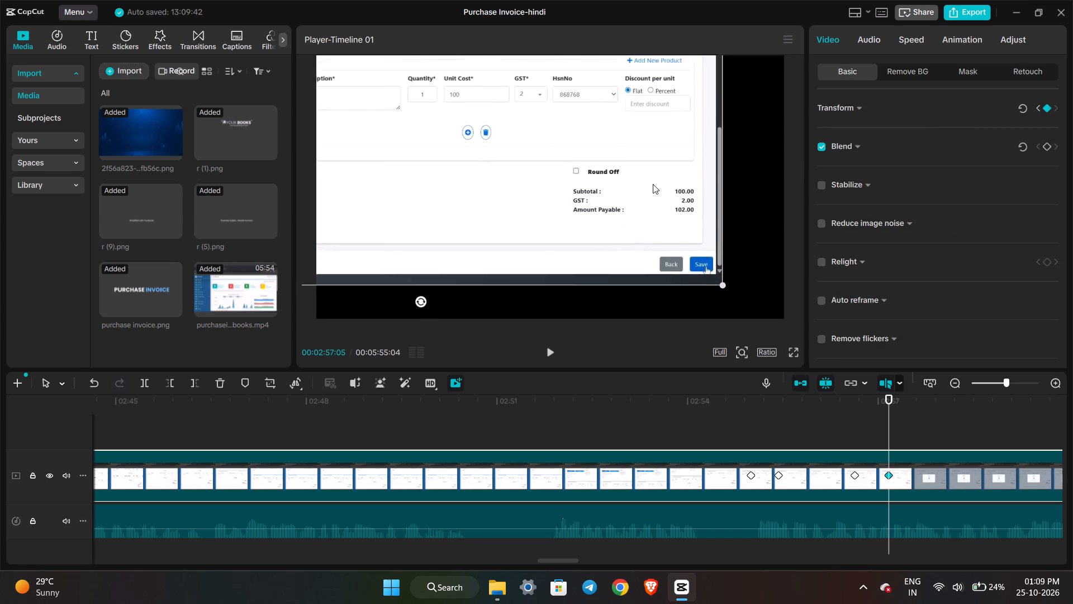
pyautogui.moveTo(653, 184); pyautogui.dragTo(716, 218)
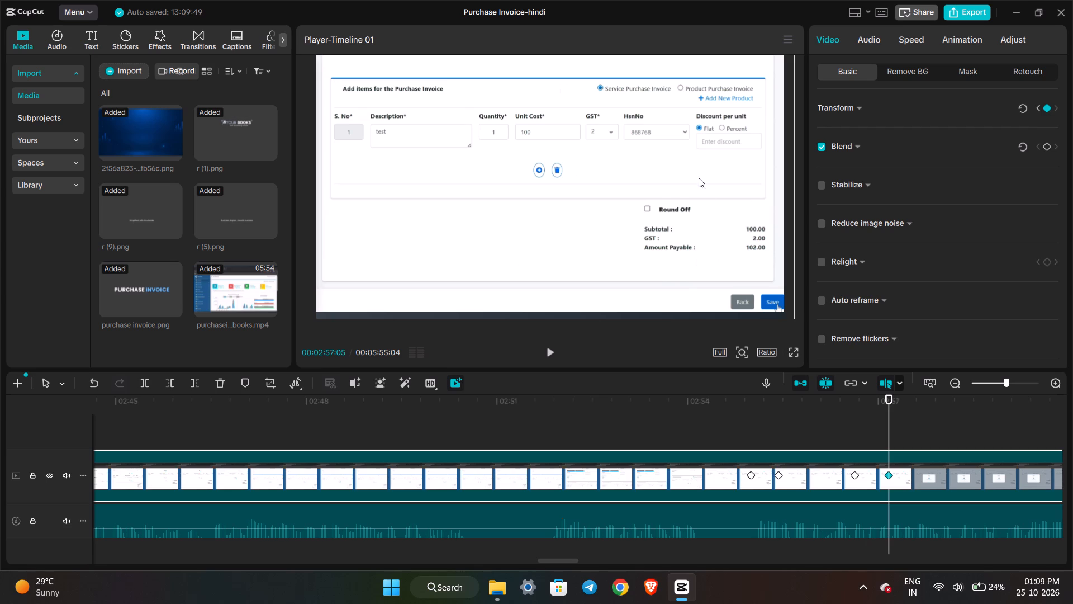
pyautogui.moveTo(699, 178); pyautogui.dragTo(701, 184)
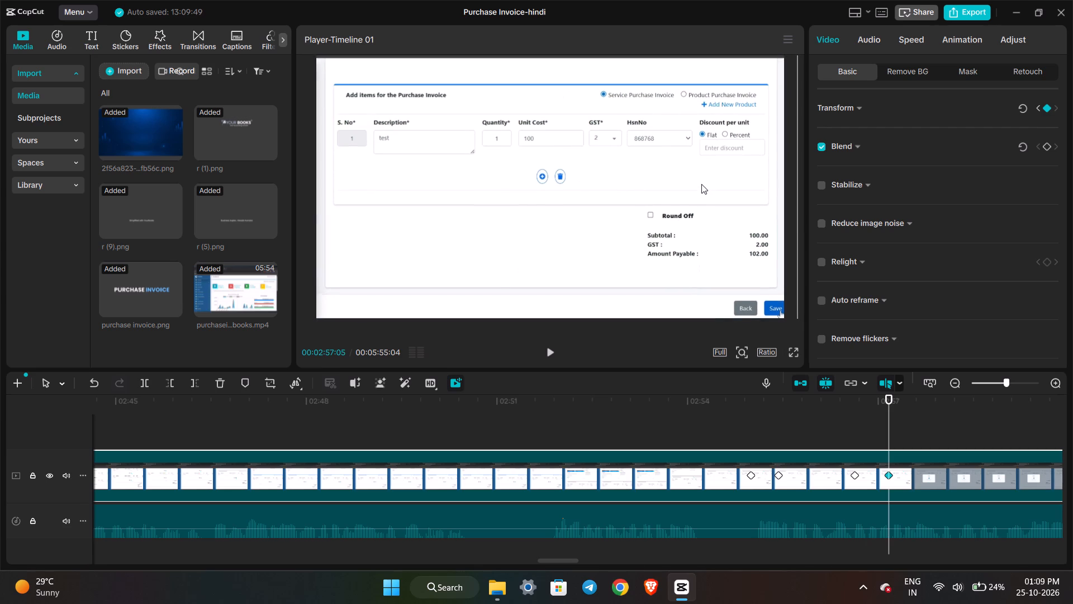
pyautogui.moveTo(701, 184); pyautogui.dragTo(696, 182)
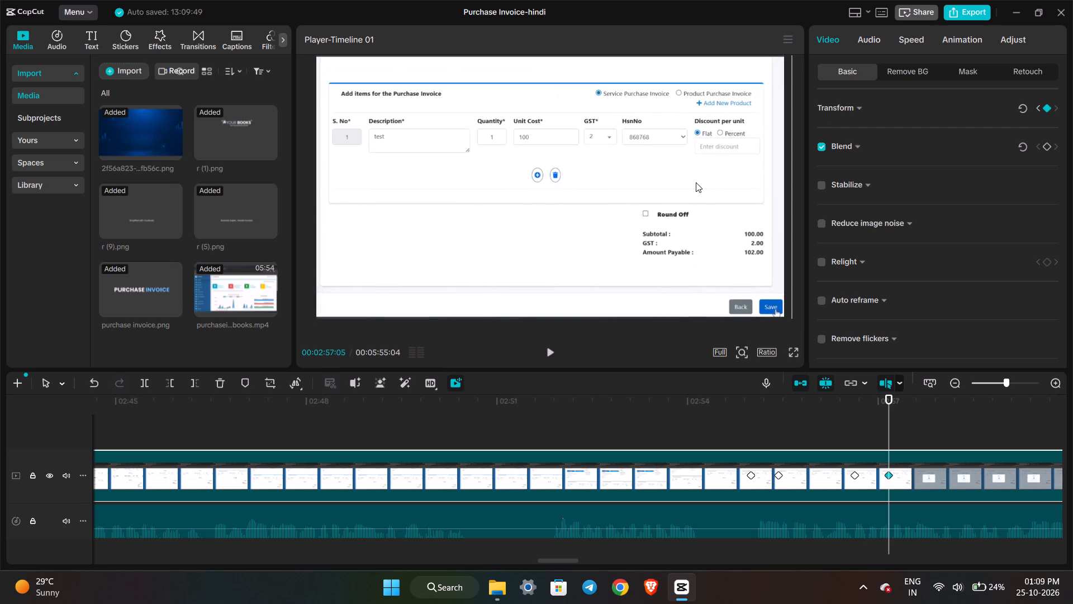
pyautogui.moveTo(696, 182); pyautogui.dragTo(696, 185)
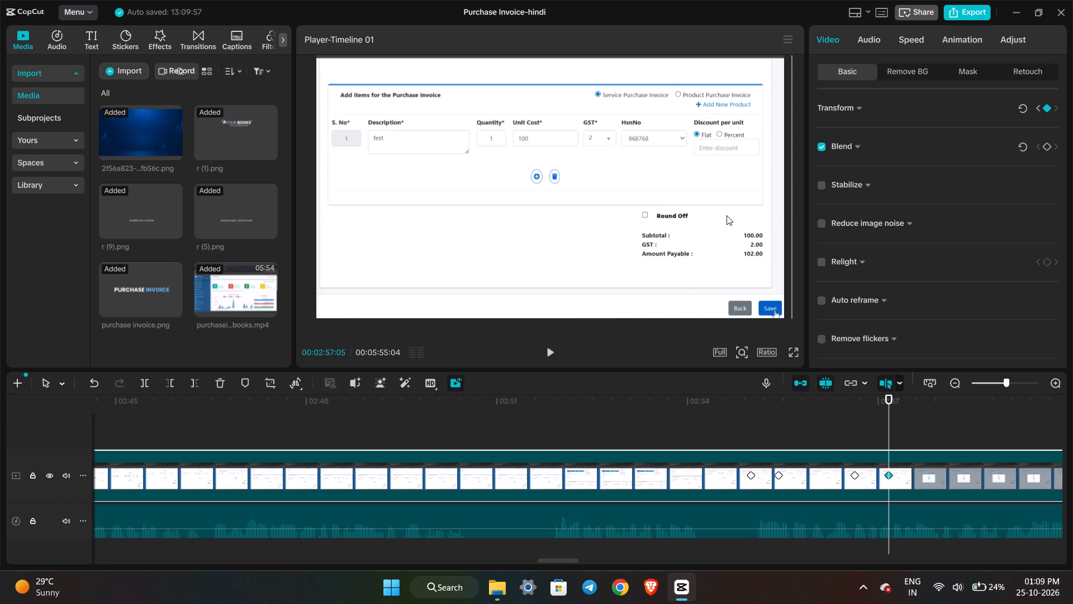
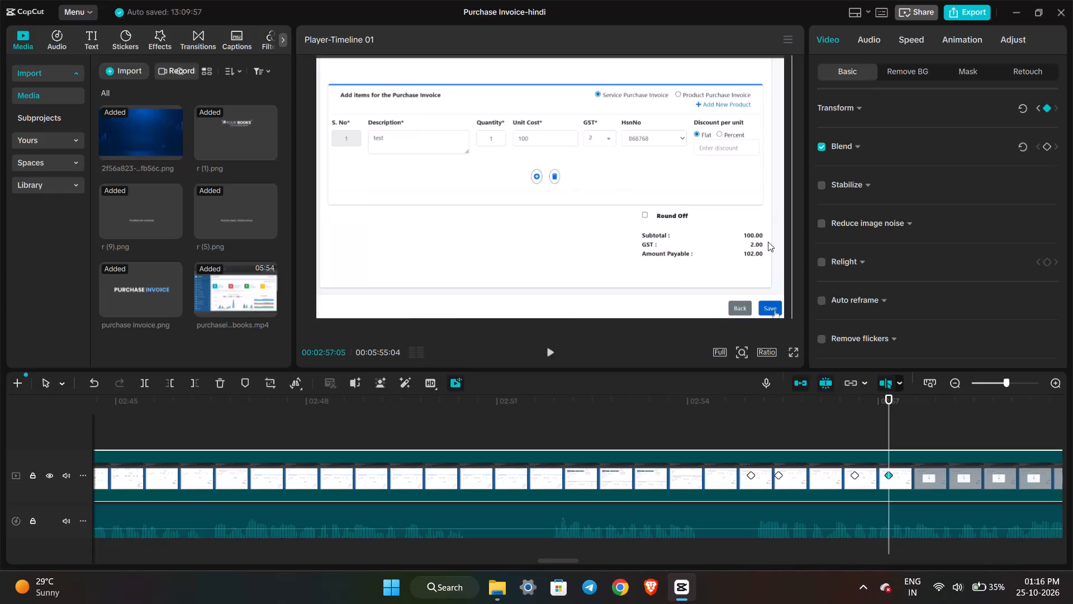
# Preview the zoom-out playback from 00:02:57:05 through to the View Purchase Invoices page.
pyautogui.click(550, 354)
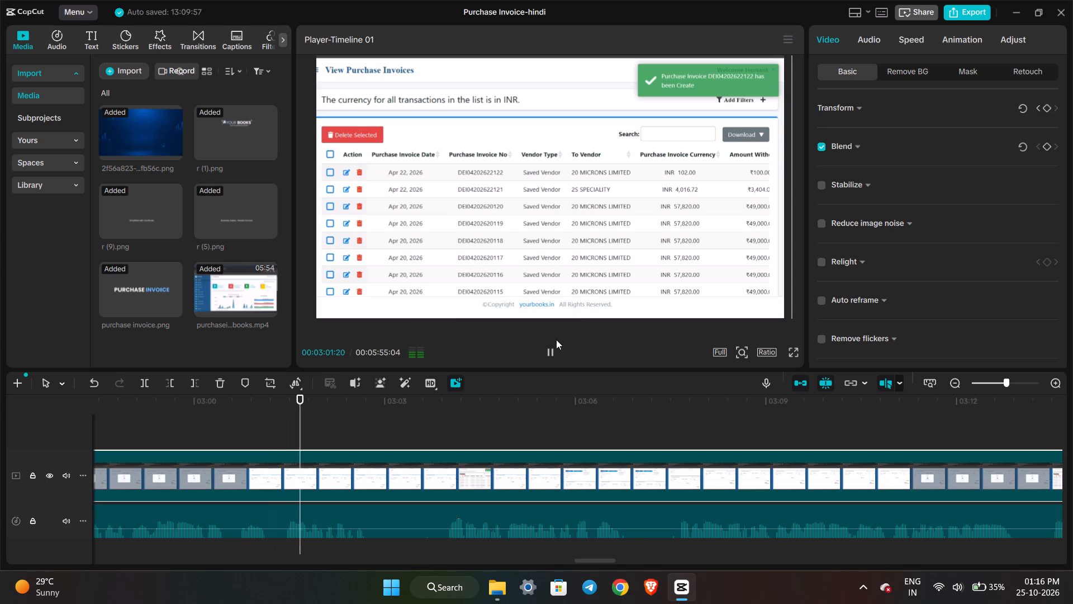
pyautogui.click(552, 351)
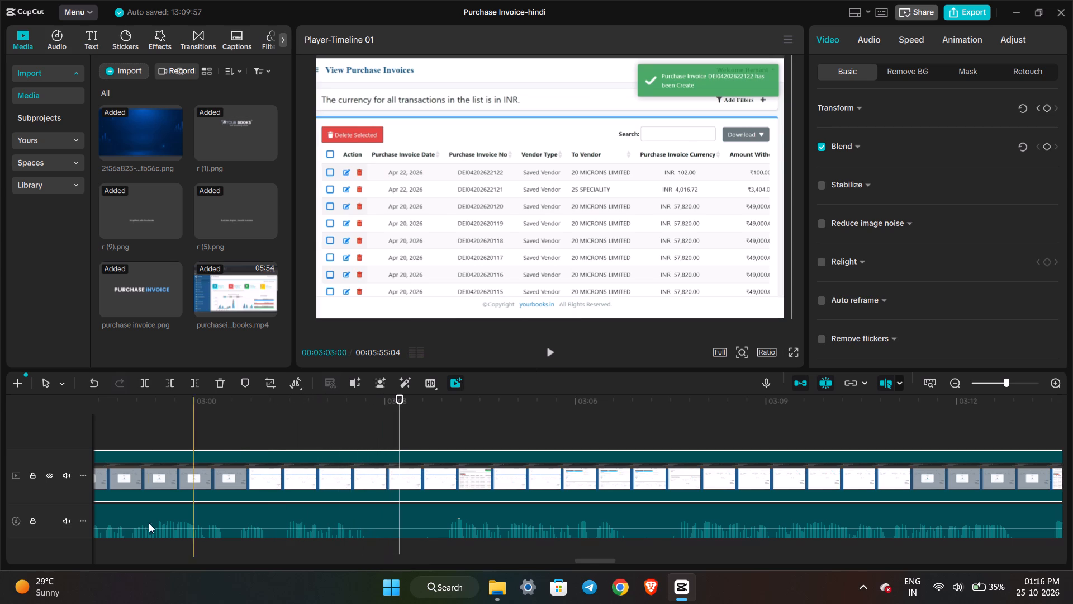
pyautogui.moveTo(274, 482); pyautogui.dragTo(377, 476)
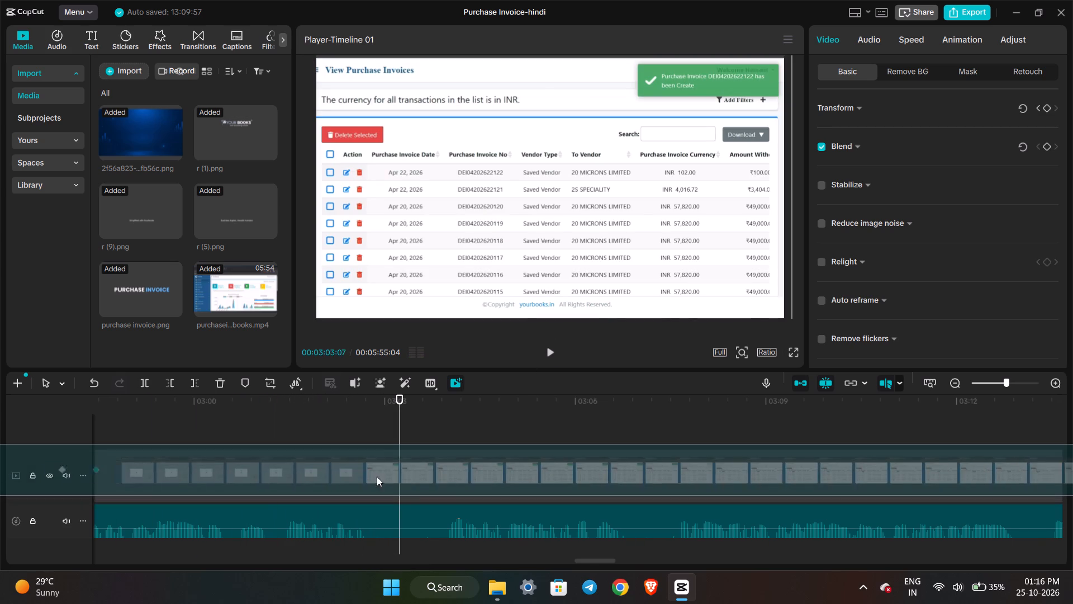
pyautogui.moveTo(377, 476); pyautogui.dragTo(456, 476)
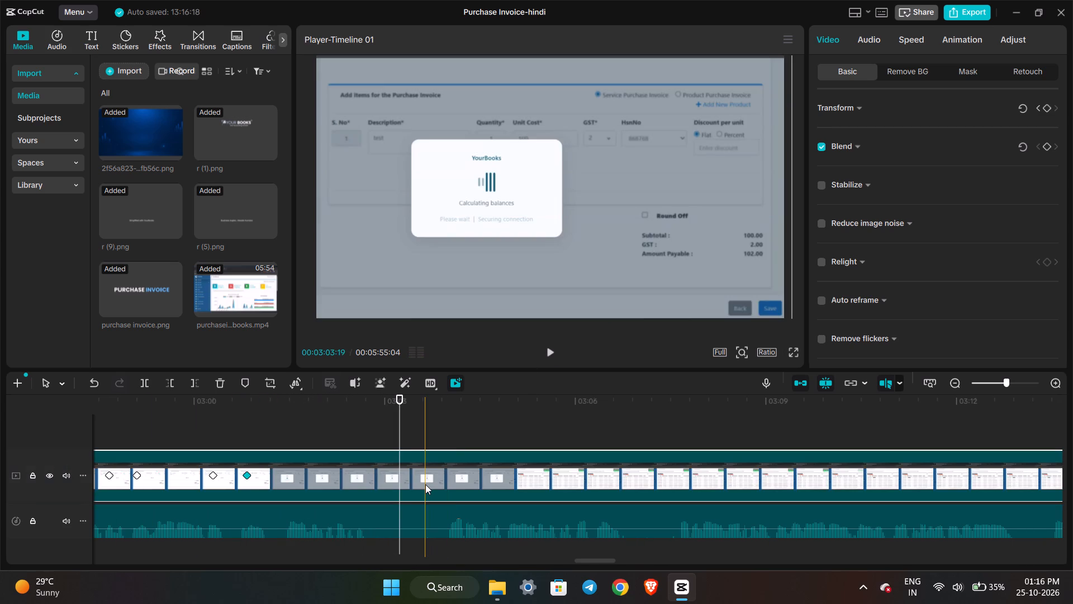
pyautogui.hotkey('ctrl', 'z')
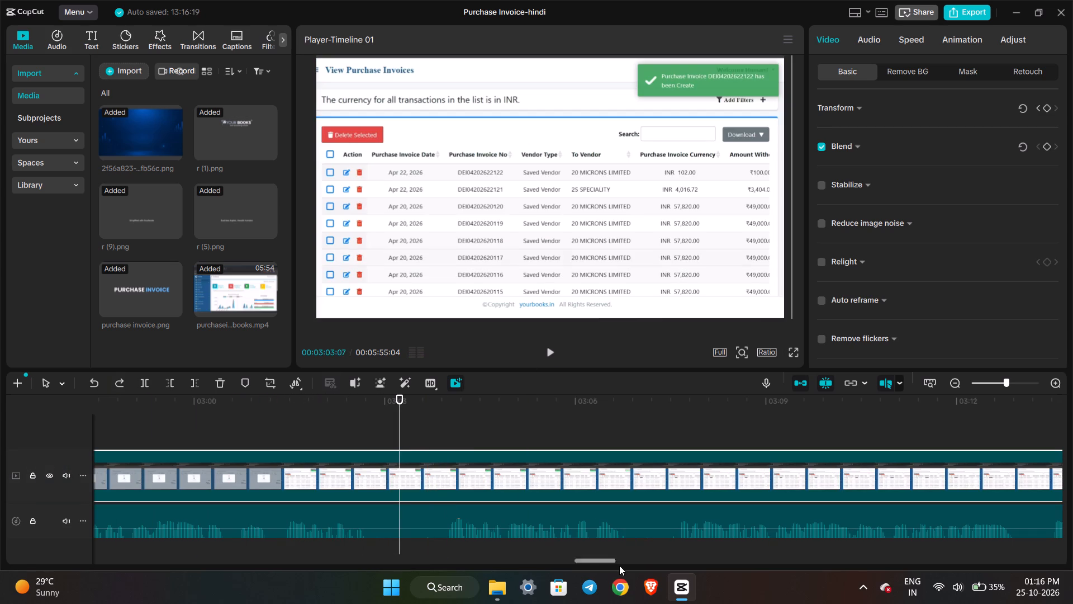
# Set the Transform keyframe at 00:02:57:05 to scale 100% and position X 0, Y 0.
pyautogui.moveTo(602, 561); pyautogui.dragTo(586, 562)
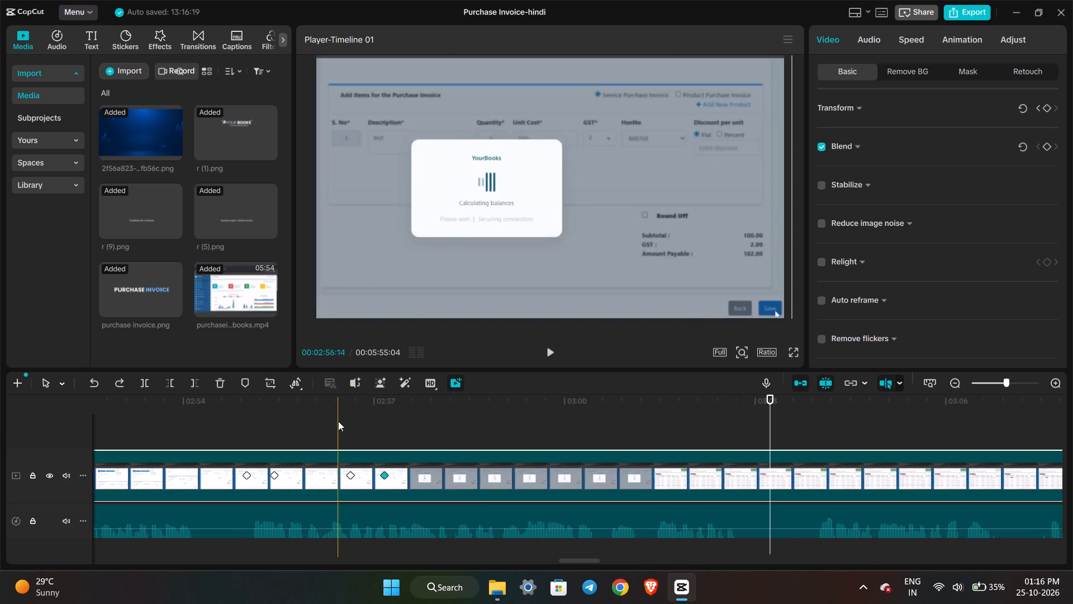
pyautogui.click(382, 477)
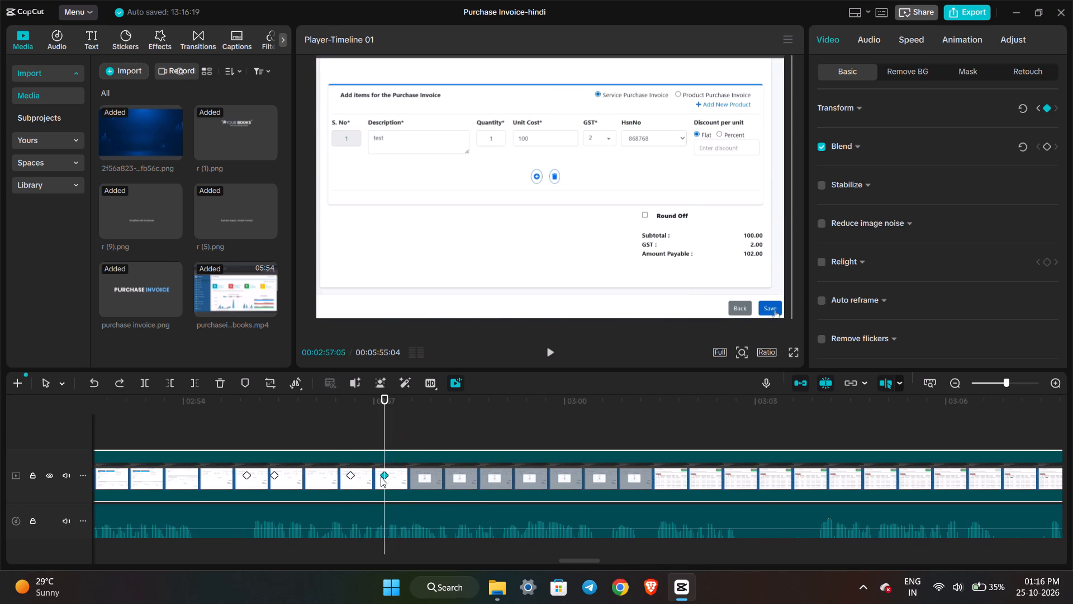
pyautogui.doubleClick(384, 473)
pyautogui.click(903, 114)
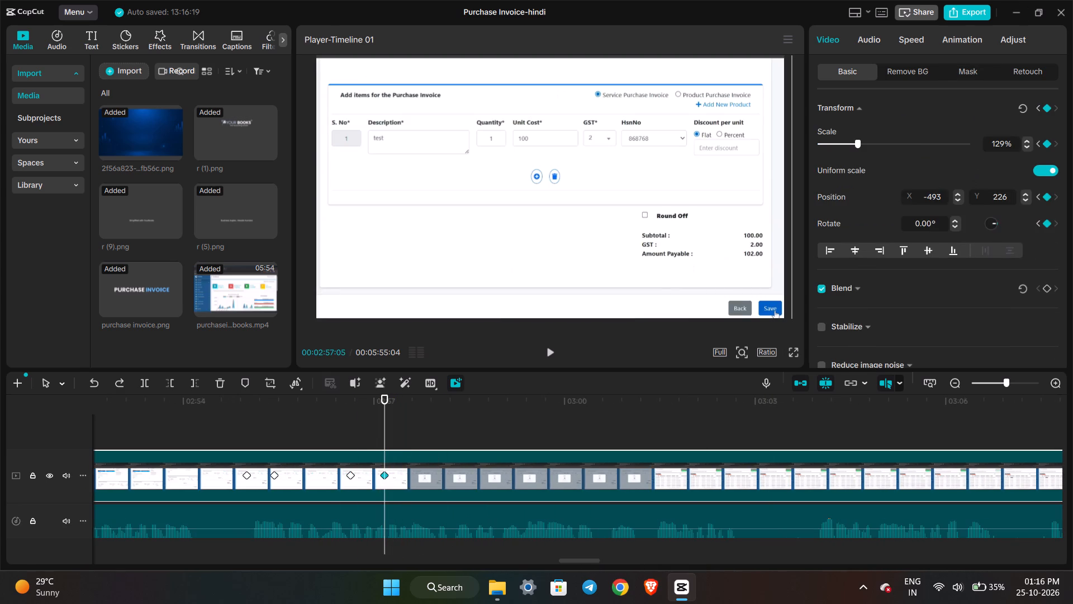
pyautogui.doubleClick(1006, 148)
pyautogui.write('100')
pyautogui.doubleClick(932, 200)
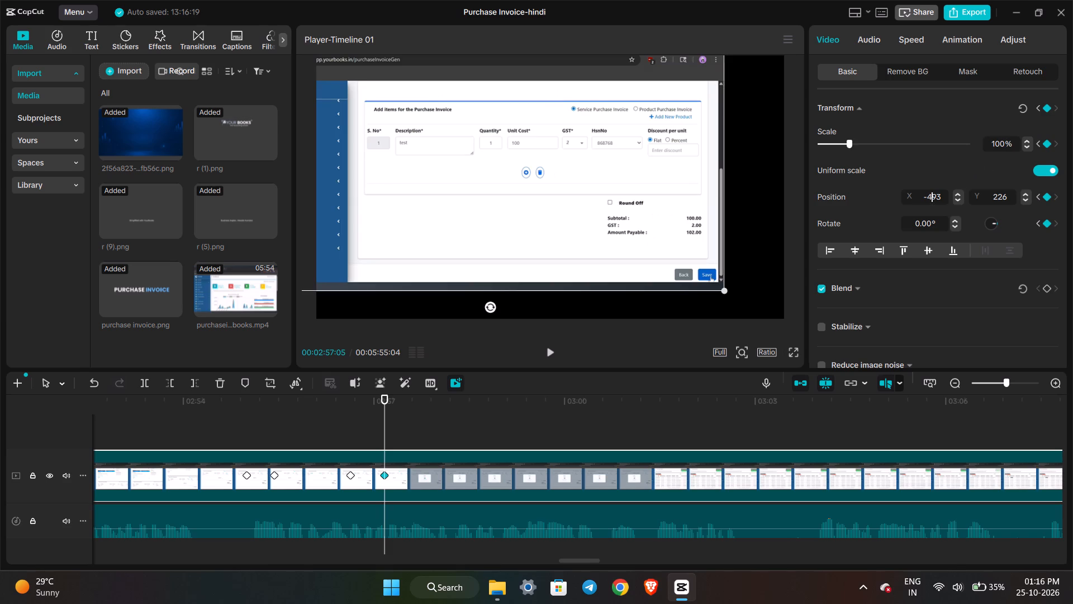
pyautogui.press('0')
pyautogui.doubleClick(996, 197)
pyautogui.press('0')
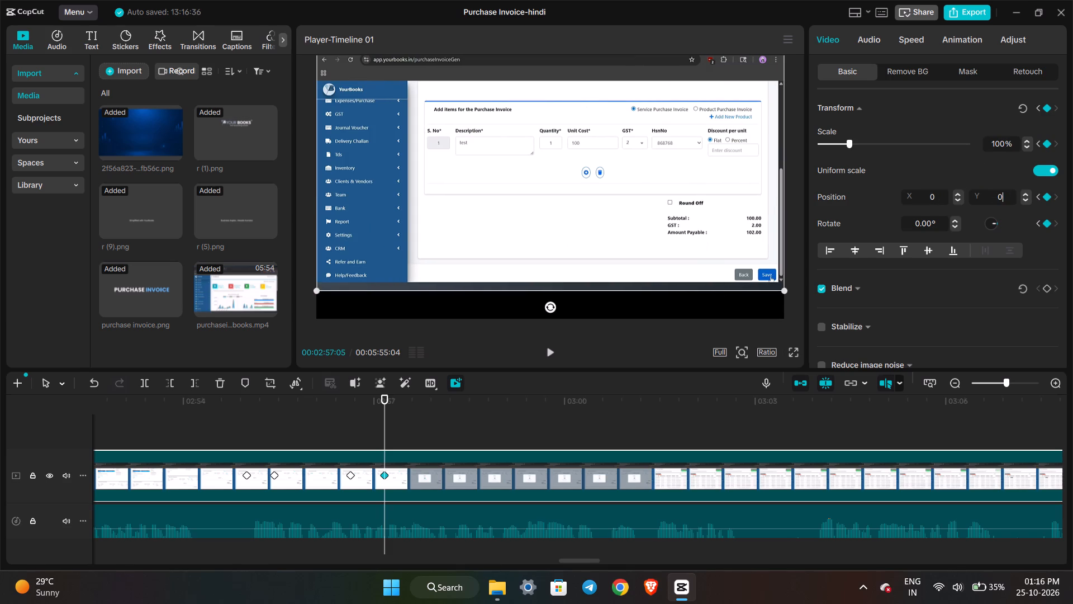
pyautogui.click(885, 188)
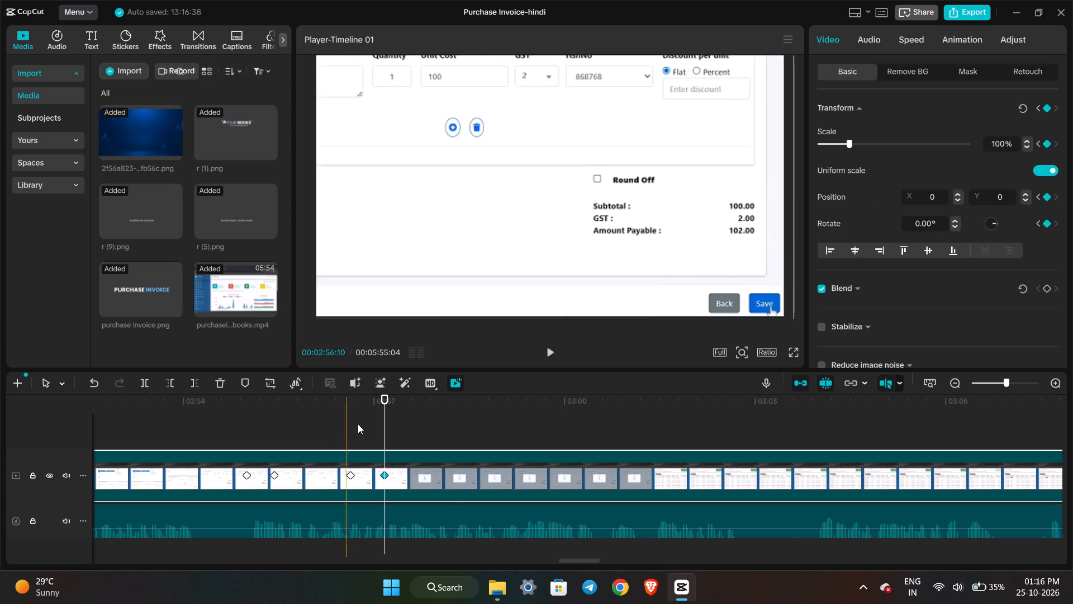
# Preview the full-frame zoom-out and add a Transform keyframe to the clip at 00:03:02:19 on the View Purchase Invoices page.
pyautogui.click(358, 423)
pyautogui.press('space')
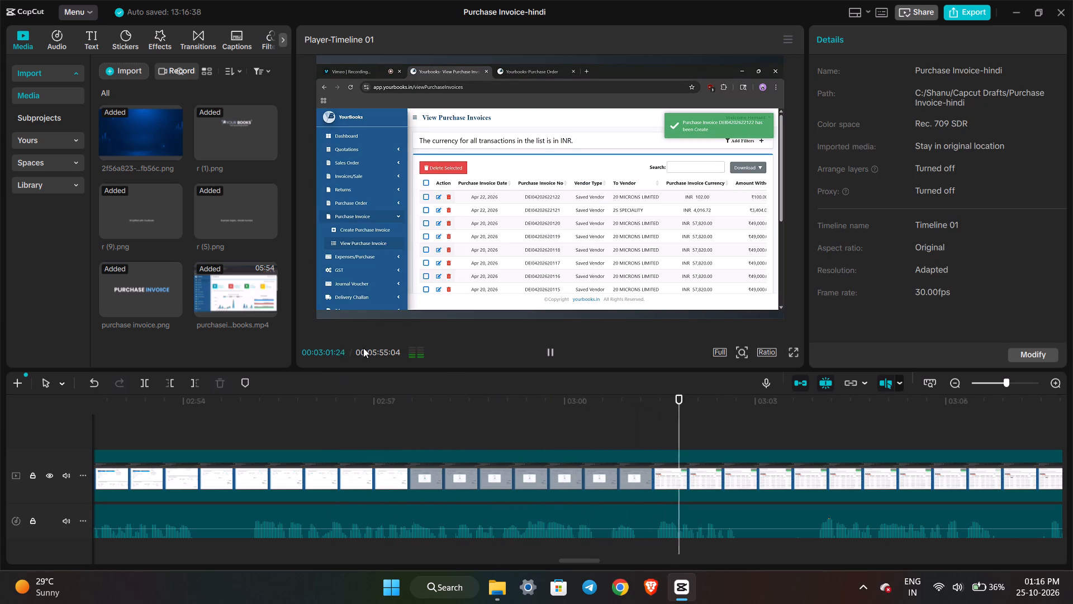
pyautogui.click(472, 267)
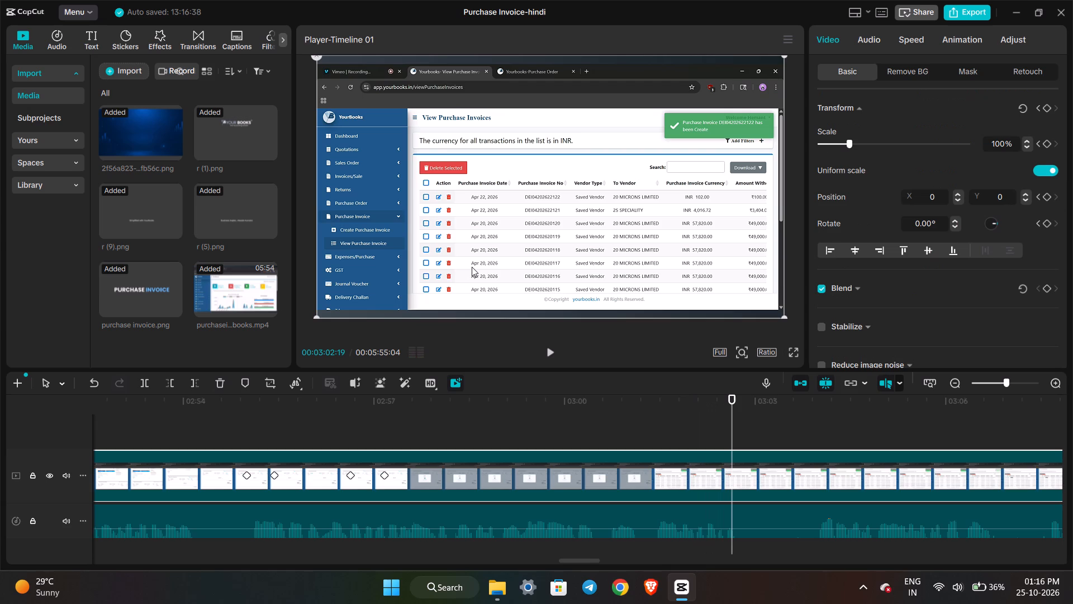
pyautogui.click(1043, 107)
pyautogui.click(1046, 105)
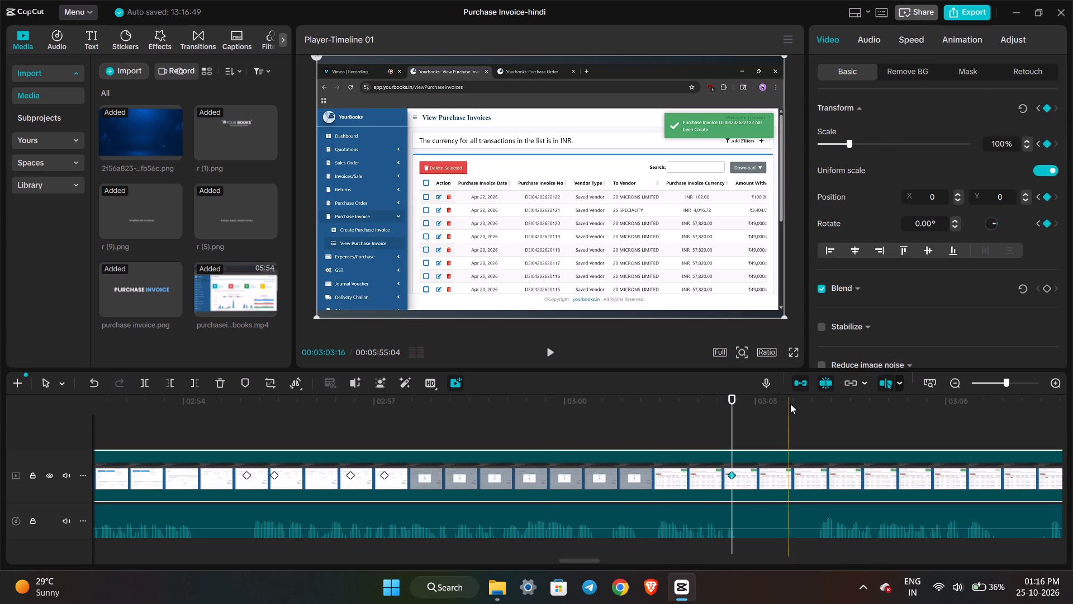
# Add a Transform keyframe at 00:03:03:10 and set the clip's scale to 129%.
pyautogui.click(777, 404)
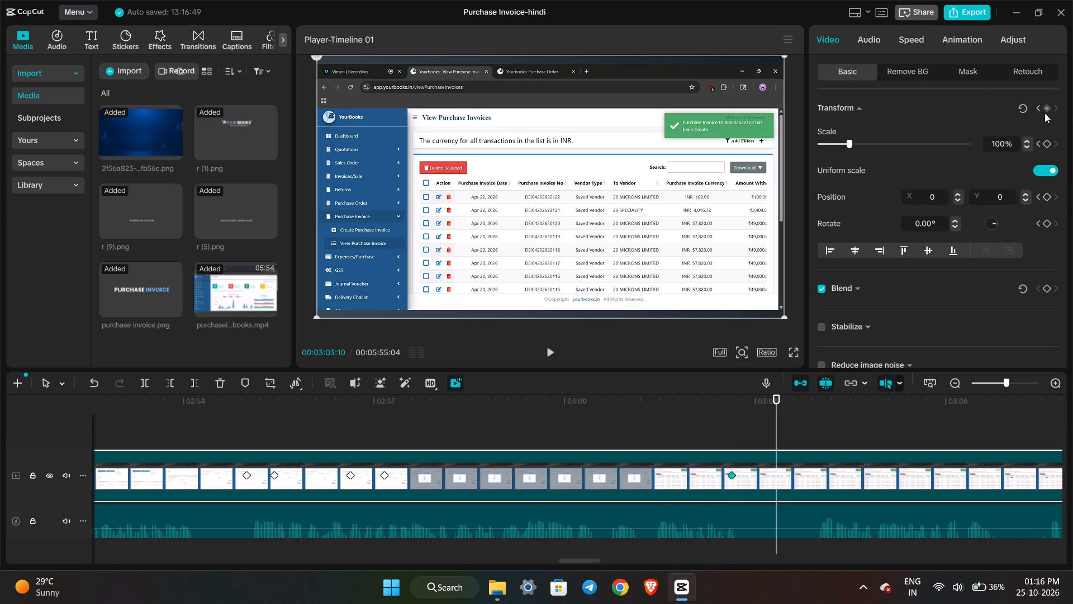
pyautogui.click(1047, 108)
pyautogui.doubleClick(999, 143)
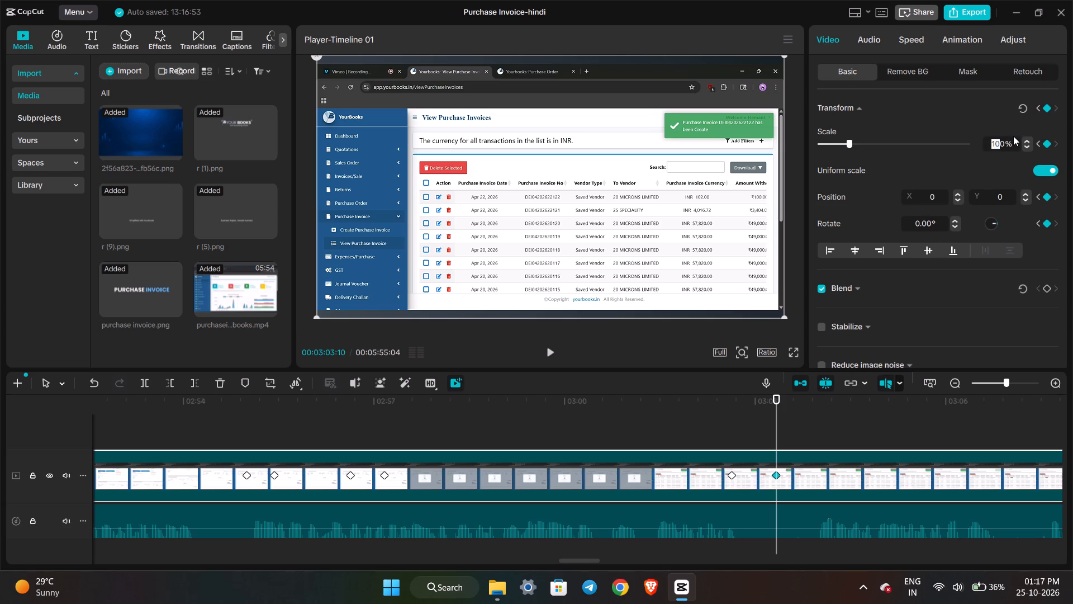
pyautogui.write('112')
pyautogui.press('BackSpace')
pyautogui.press('BackSpace')
pyautogui.press('BackSpace')
pyautogui.press('Right')
pyautogui.press('BackSpace')
pyautogui.write('129')
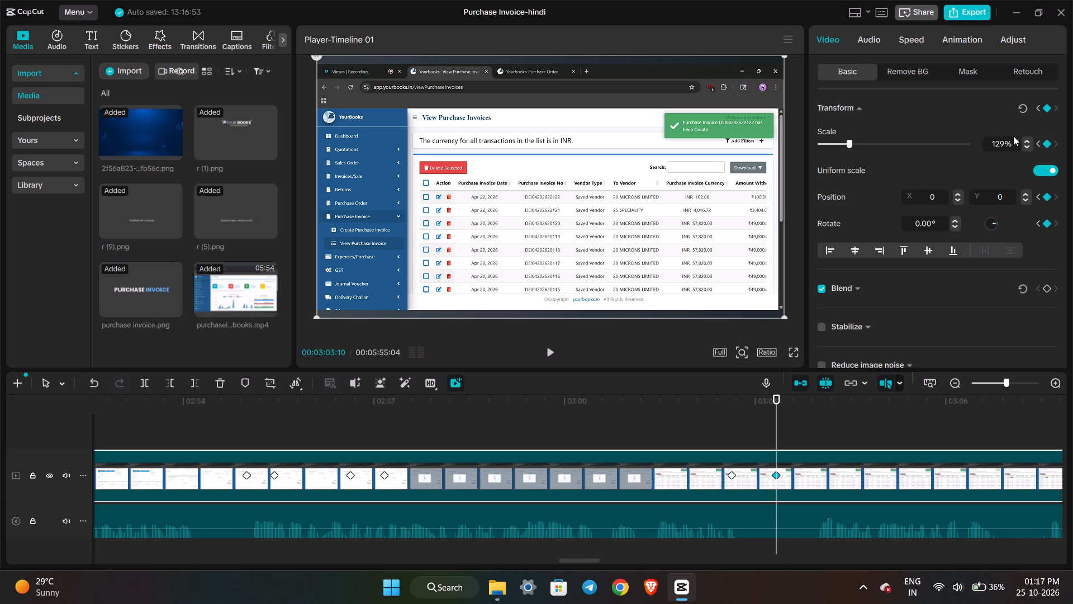
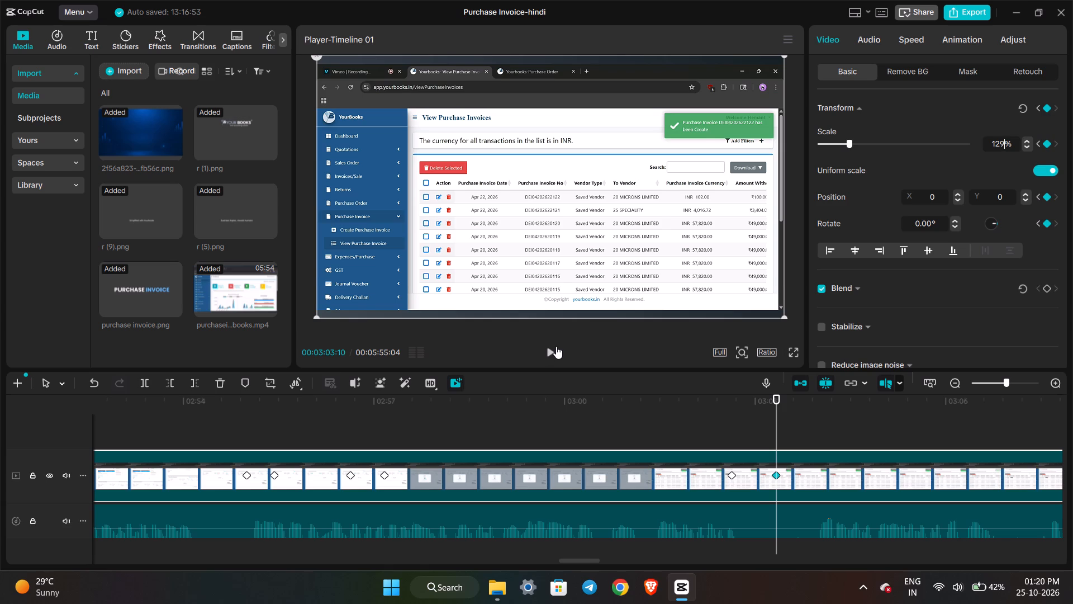
# Preview the zoom-in on the View Purchase Invoices page from about 00:03:01:22 to 00:03:04:00.
pyautogui.click(564, 344)
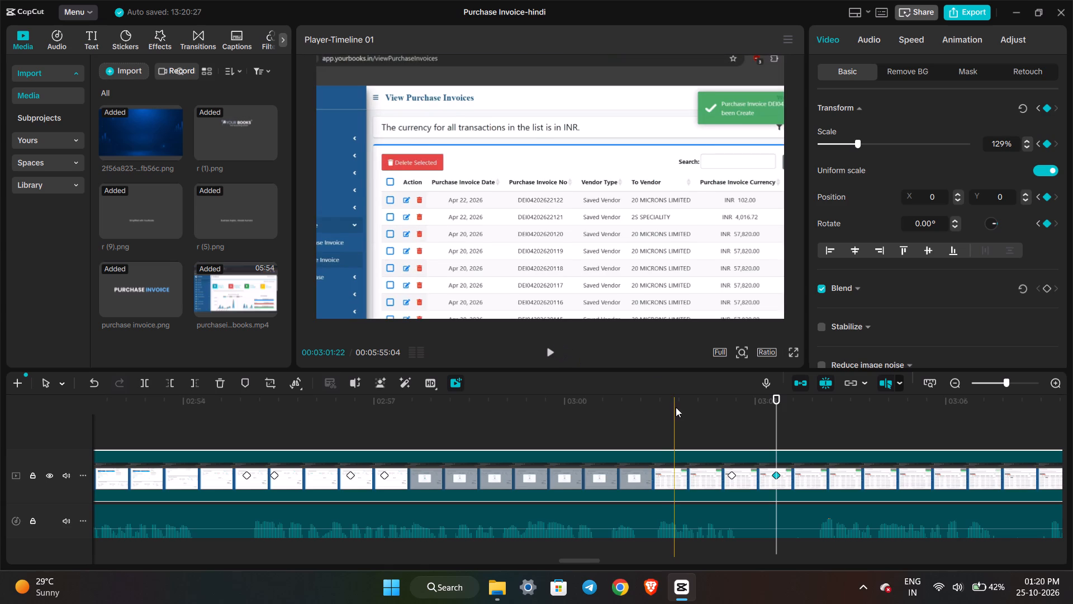
pyautogui.click(676, 407)
pyautogui.click(553, 353)
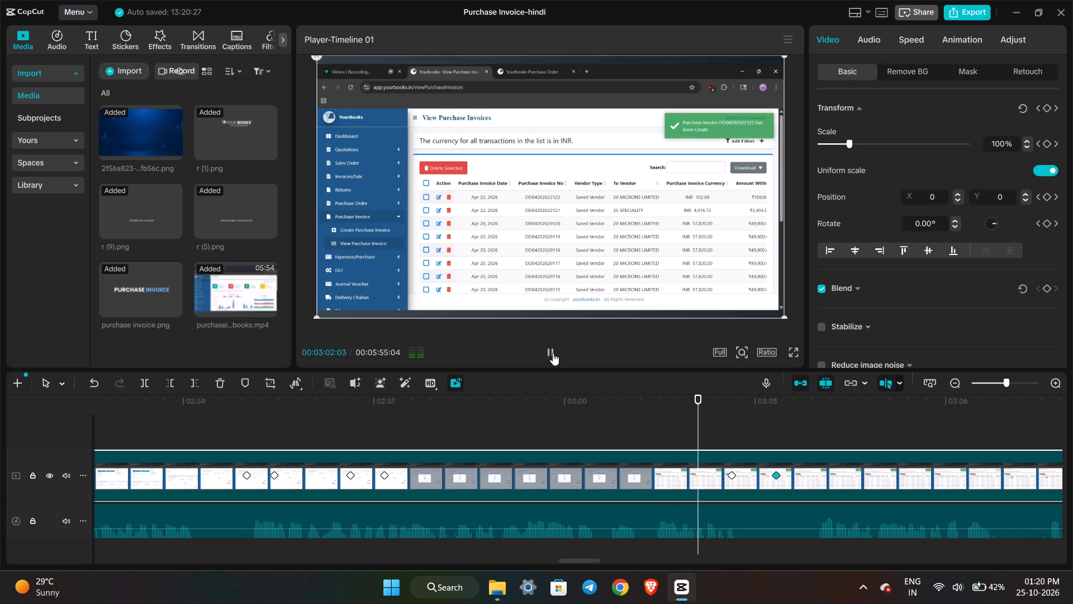
pyautogui.click(552, 352)
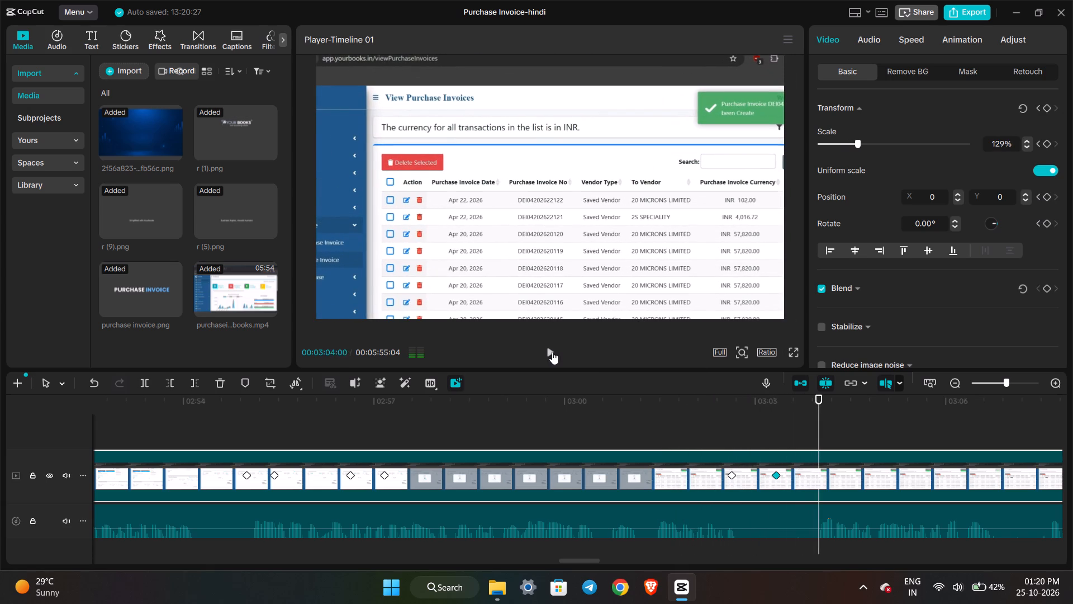
# At the 00:03:03:10 keyframe, reposition the zoomed clip to about X -444, Y 235 to frame the purchase invoice list.
pyautogui.doubleClick(776, 476)
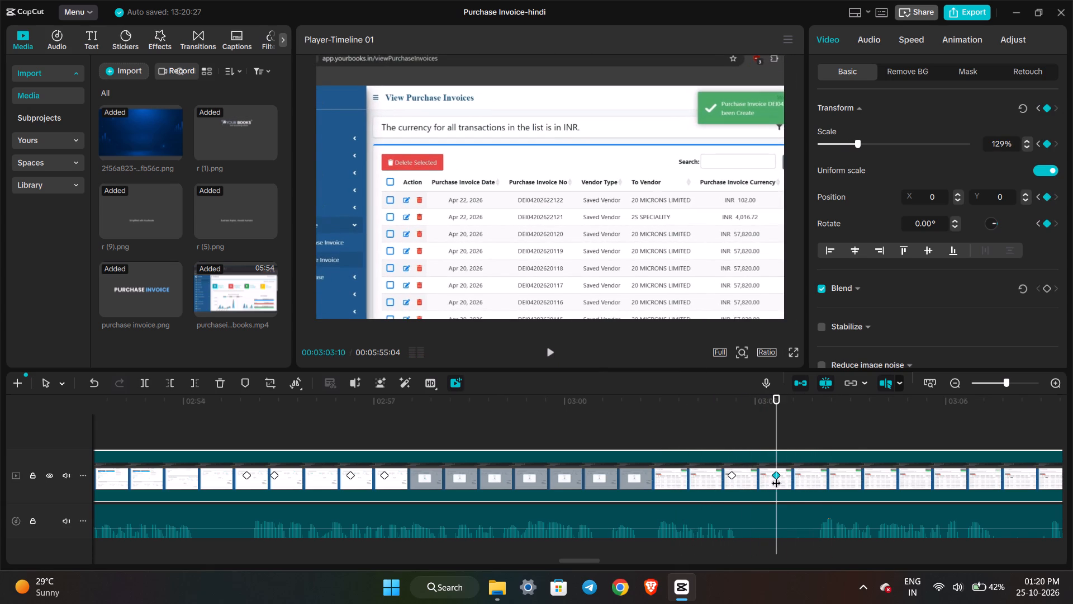
pyautogui.click(777, 471)
pyautogui.moveTo(610, 162); pyautogui.dragTo(558, 129)
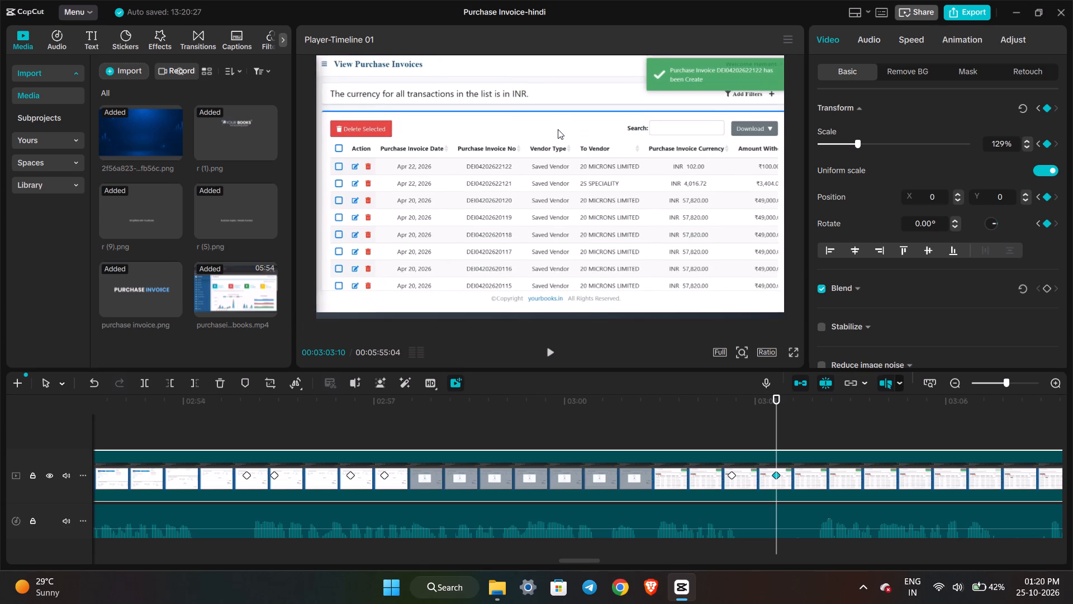
pyautogui.moveTo(558, 129); pyautogui.dragTo(557, 133)
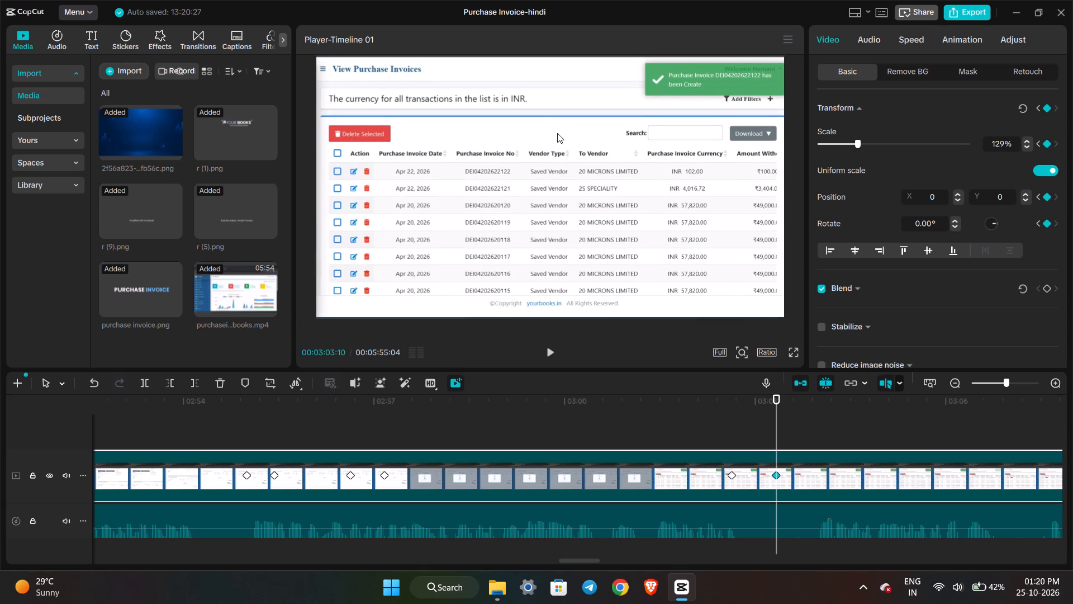
pyautogui.moveTo(557, 133); pyautogui.dragTo(556, 133)
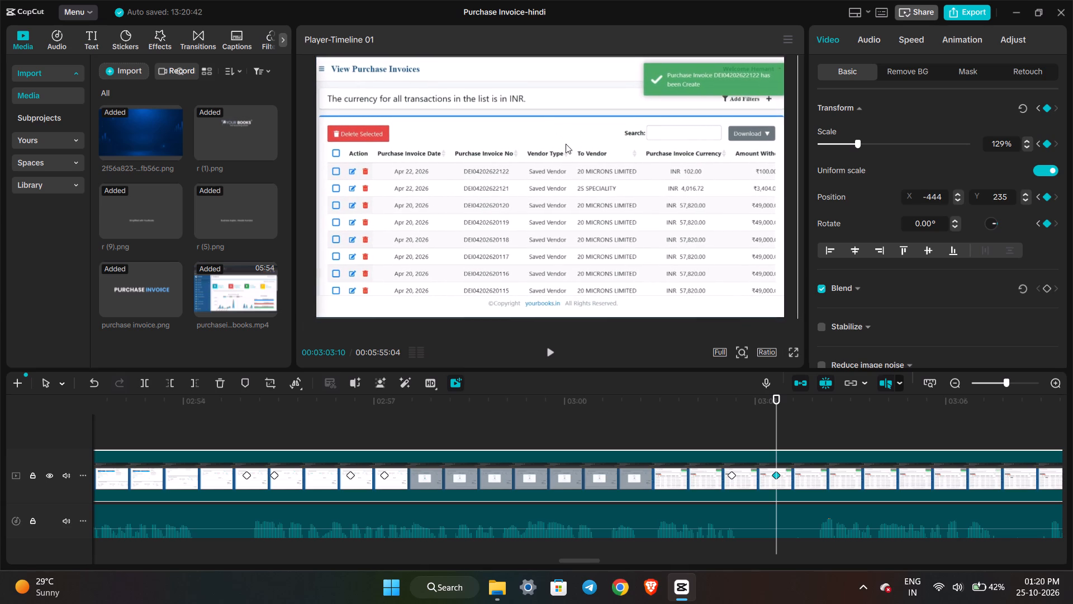
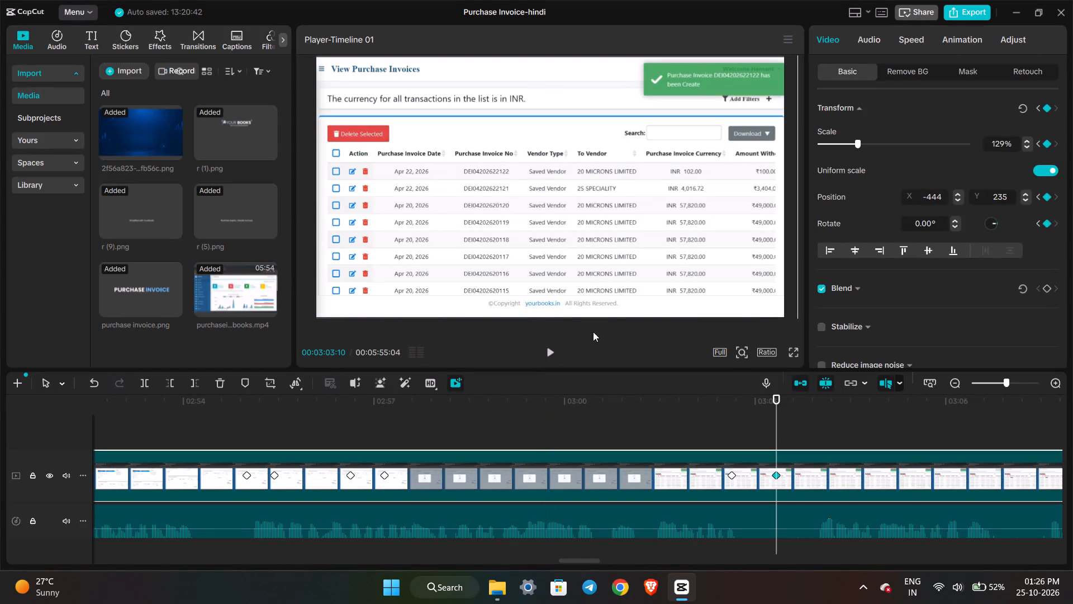
# Play back the video from about 00:03:00:00 to check the zoom-in on the purchase invoice list.
pyautogui.click(557, 354)
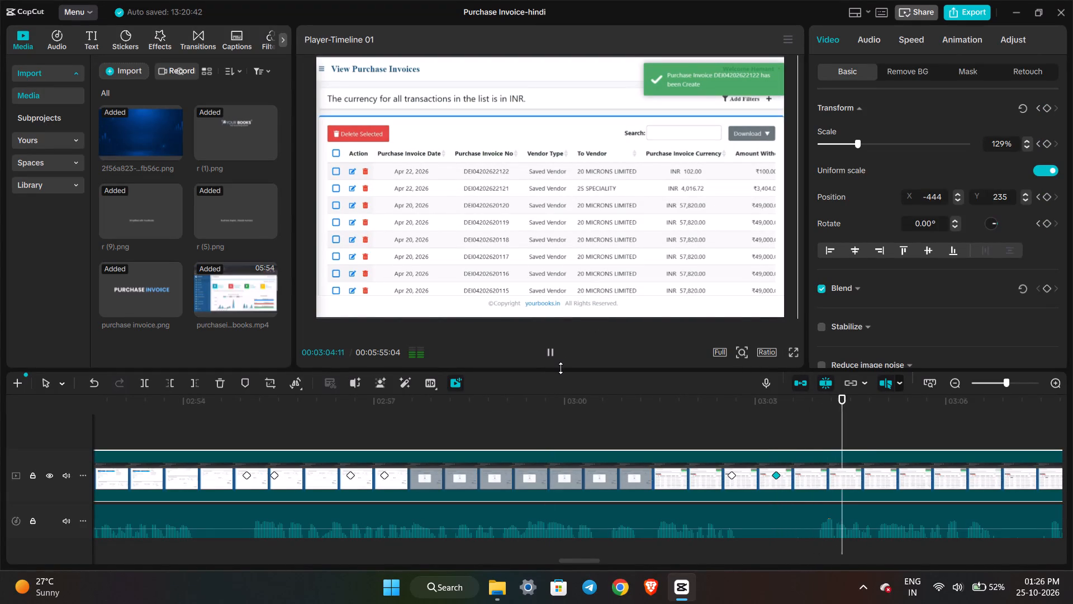
pyautogui.click(626, 412)
pyautogui.click(552, 350)
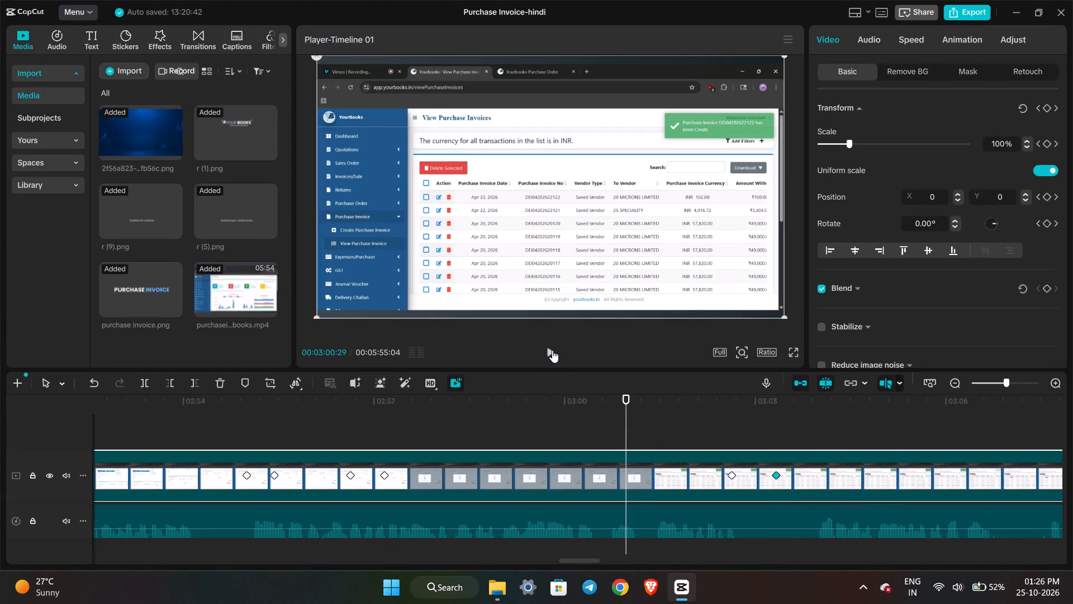
pyautogui.click(574, 384)
pyautogui.click(564, 423)
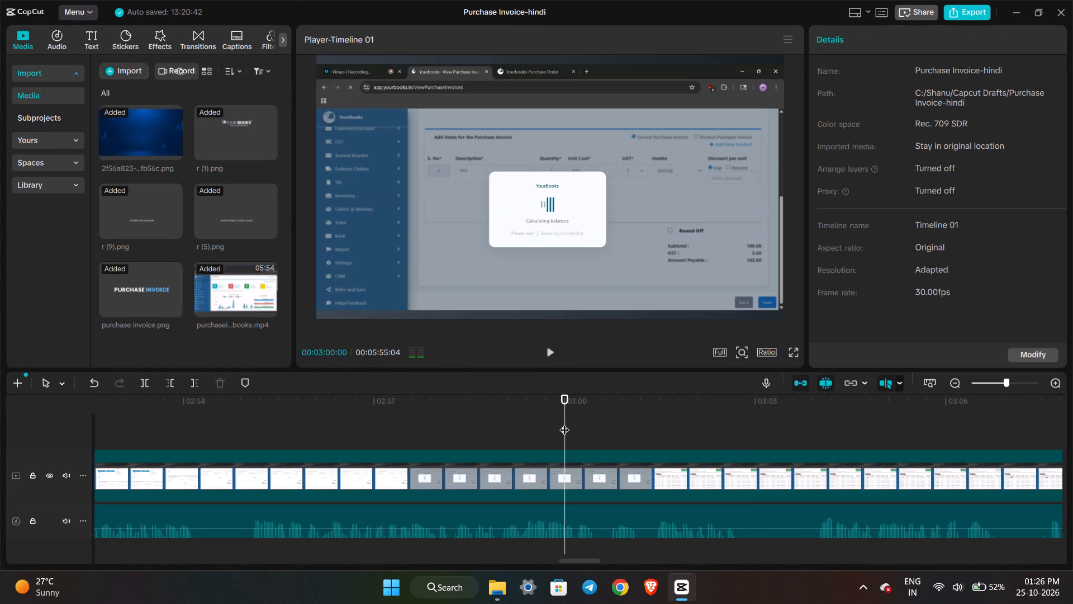
pyautogui.click(550, 356)
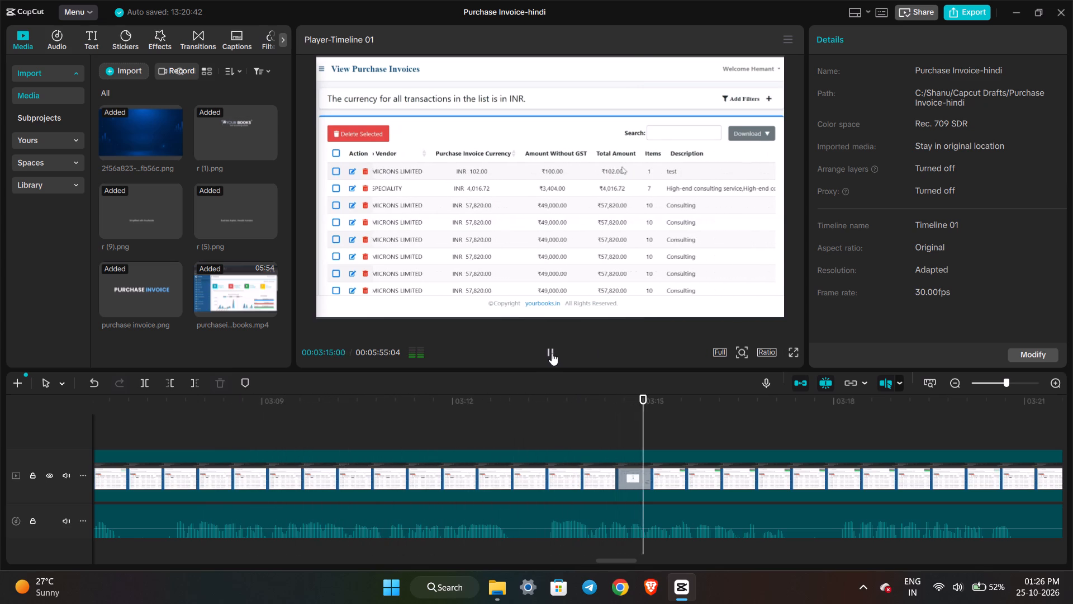
pyautogui.click(544, 350)
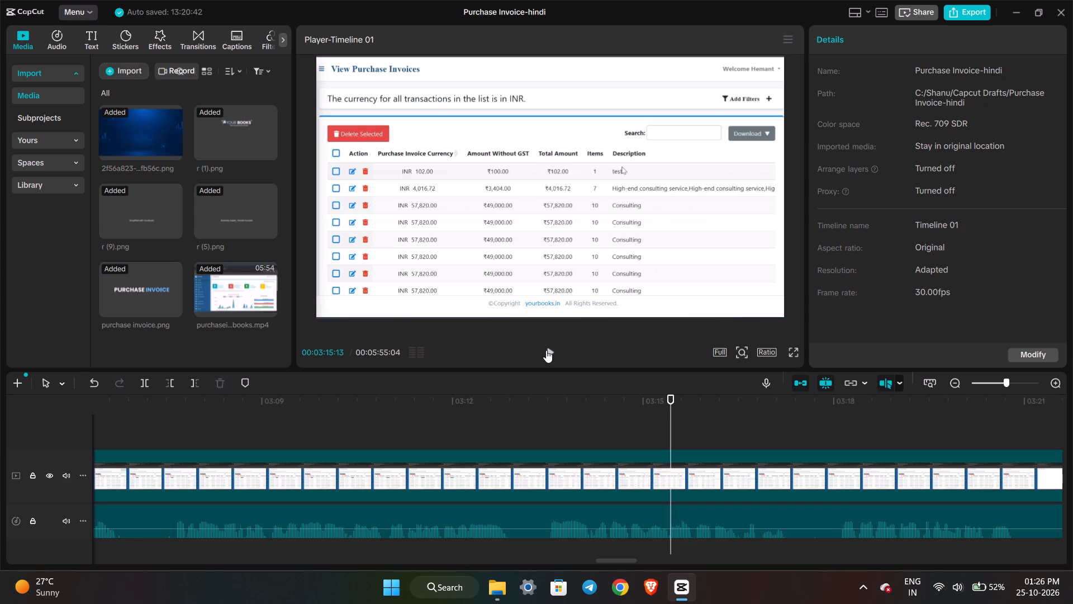
pyautogui.click(547, 352)
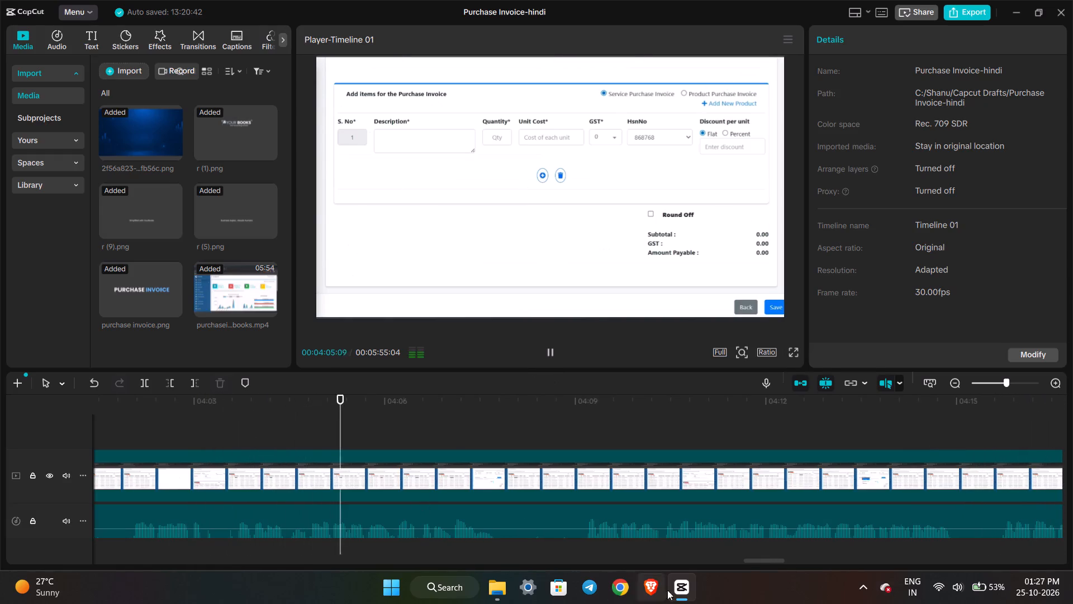
# Play back the video from about 00:03:36 to 00:03:59 to find where the purchase invoice list section ends.
pyautogui.moveTo(755, 559); pyautogui.dragTo(672, 568)
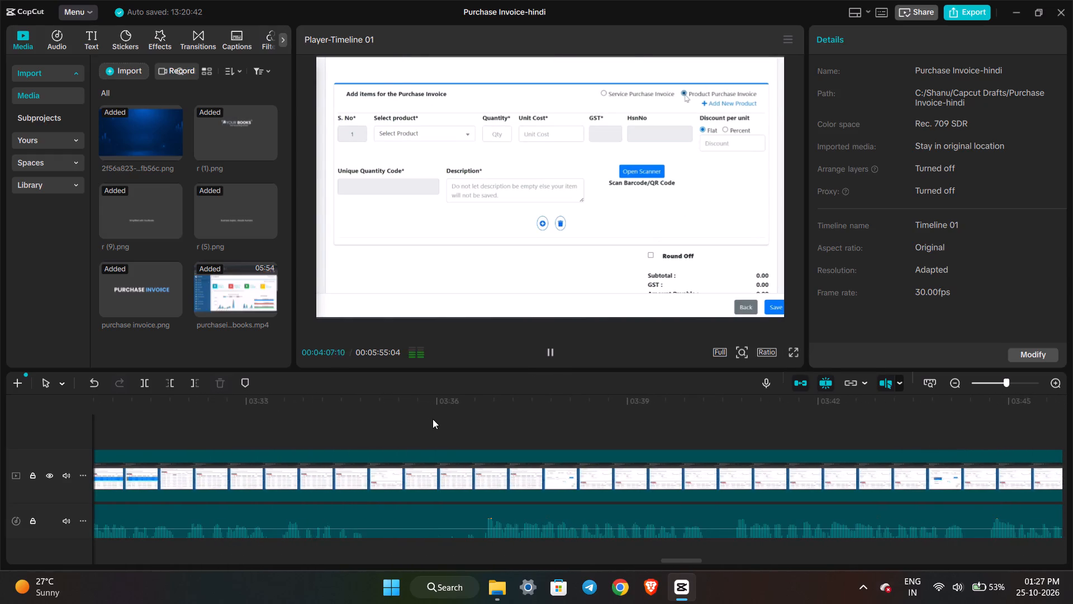
pyautogui.click(442, 417)
pyautogui.press('space')
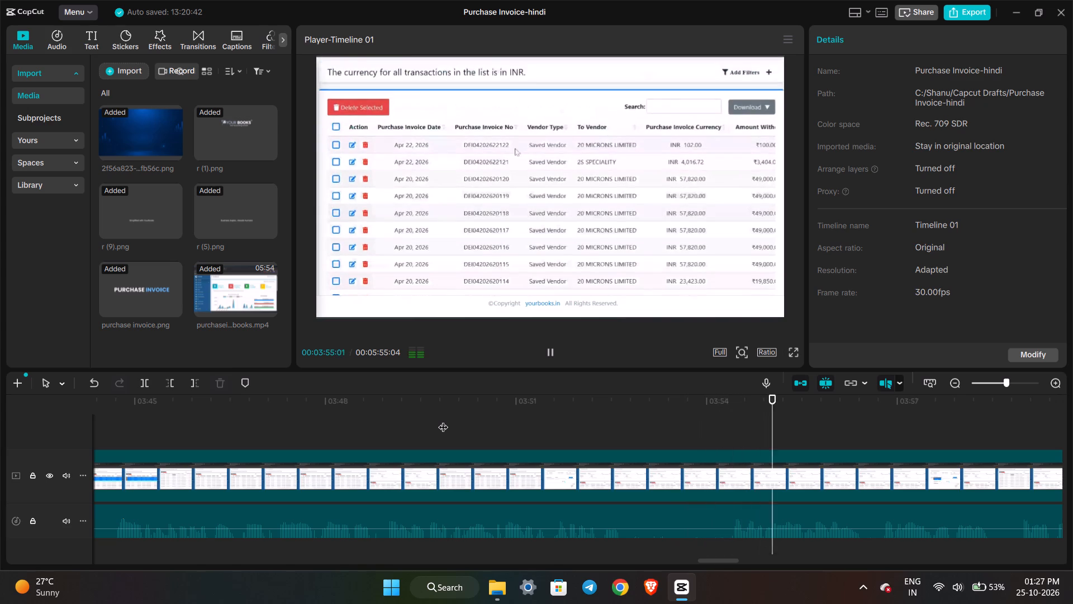
pyautogui.click(547, 256)
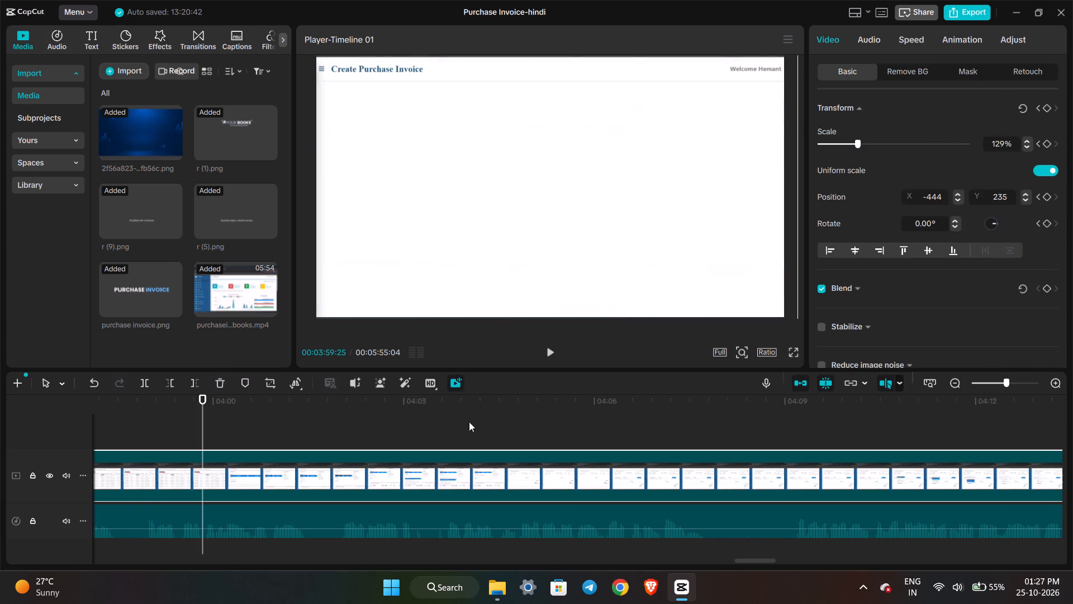
# Add a transform keyframe at 00:03:57:26, while the zoomed purchase invoice list is still framed.
pyautogui.moveTo(743, 562); pyautogui.dragTo(724, 563)
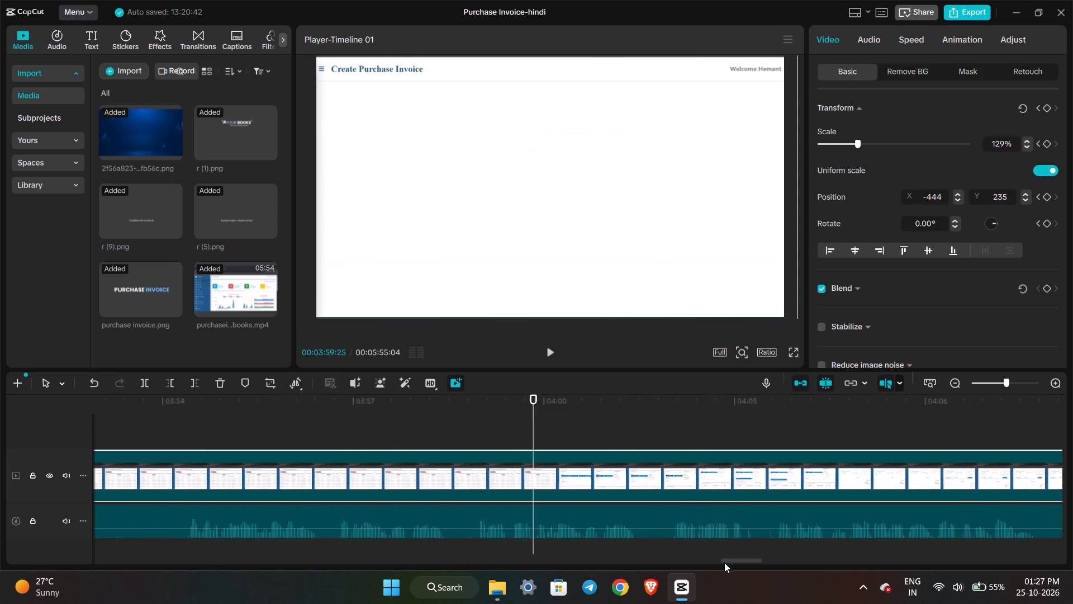
pyautogui.moveTo(724, 563); pyautogui.dragTo(717, 564)
pyautogui.click(524, 409)
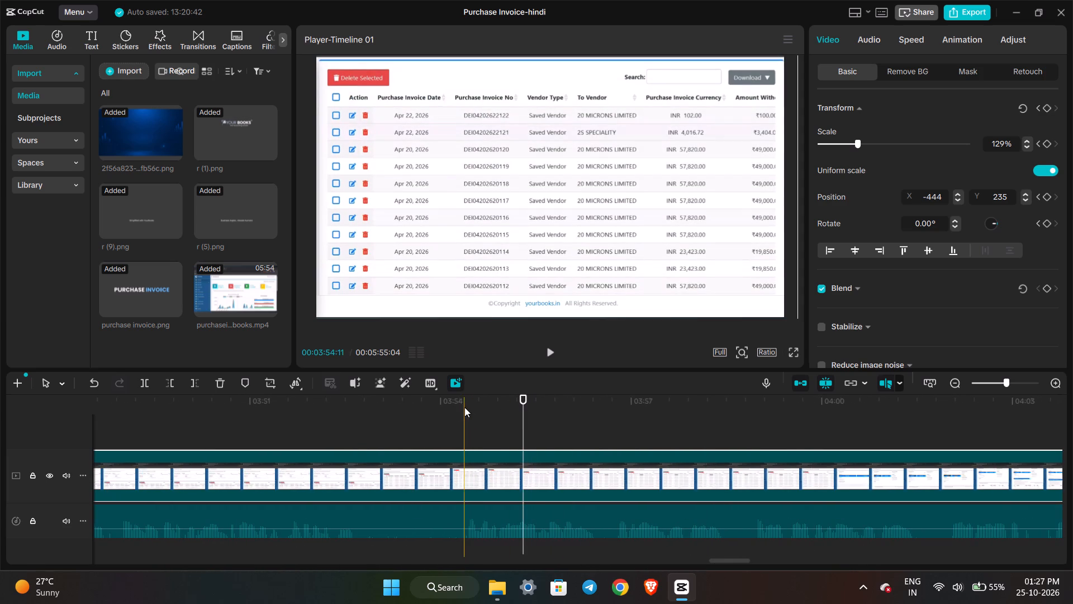
pyautogui.click(464, 407)
pyautogui.press('space')
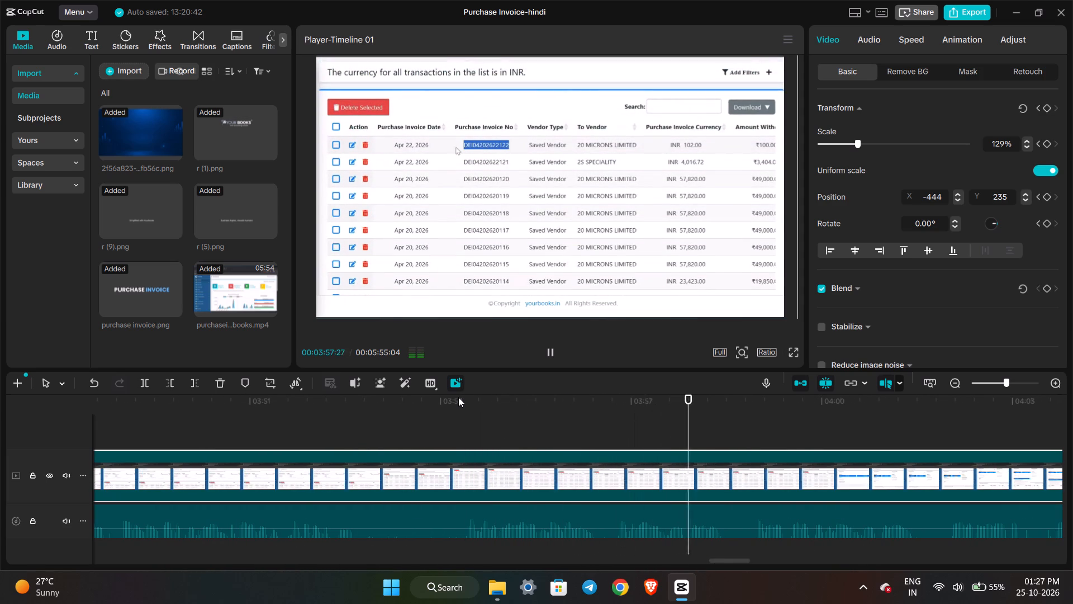
pyautogui.press('space')
pyautogui.moveTo(693, 404); pyautogui.dragTo(687, 405)
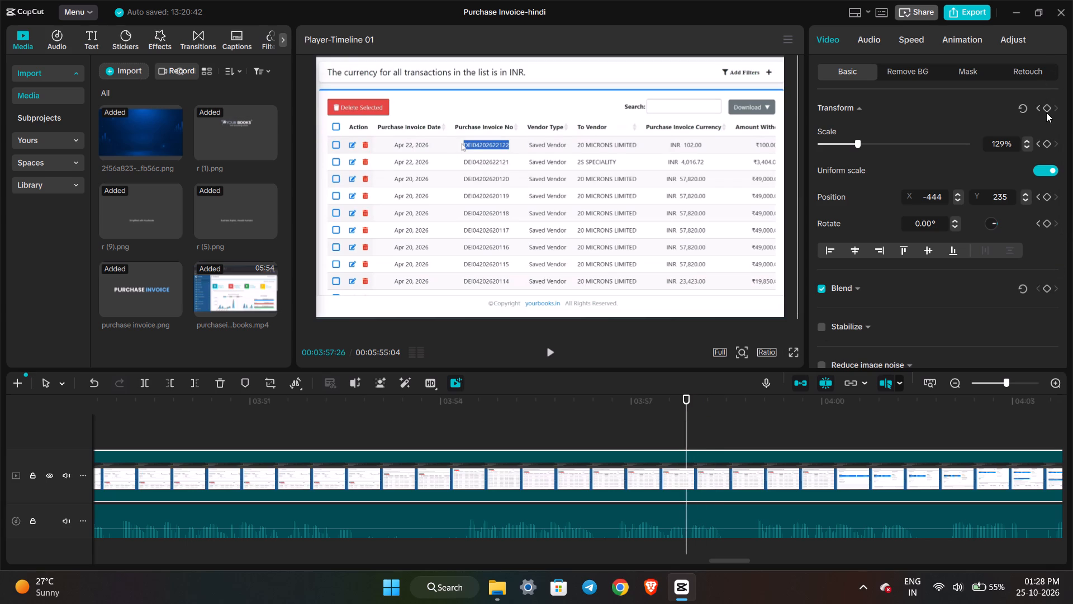
pyautogui.click(1046, 111)
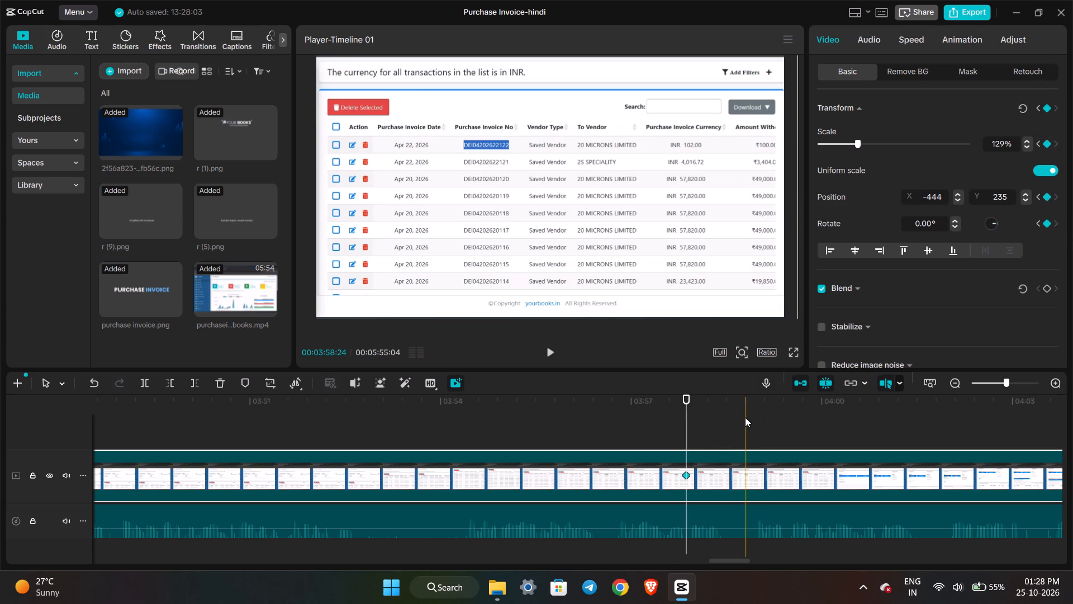
# Add a transform keyframe at 00:03:58:25 and reposition the zoomed clip to about X 557, Y 241 to frame the sidebar menu.
pyautogui.click(748, 414)
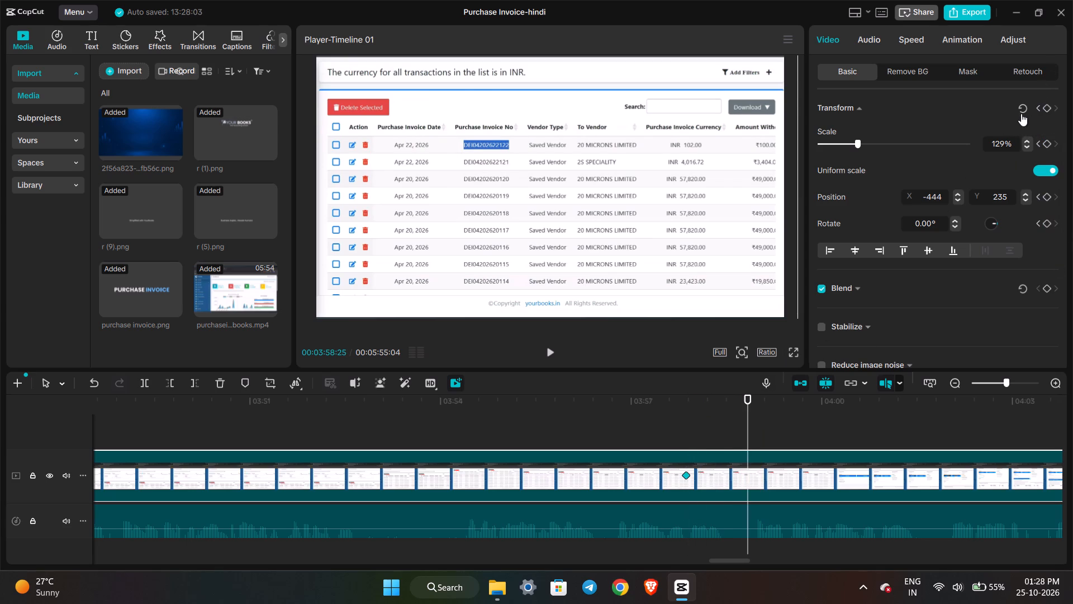
pyautogui.click(1048, 108)
pyautogui.moveTo(460, 174); pyautogui.dragTo(469, 173)
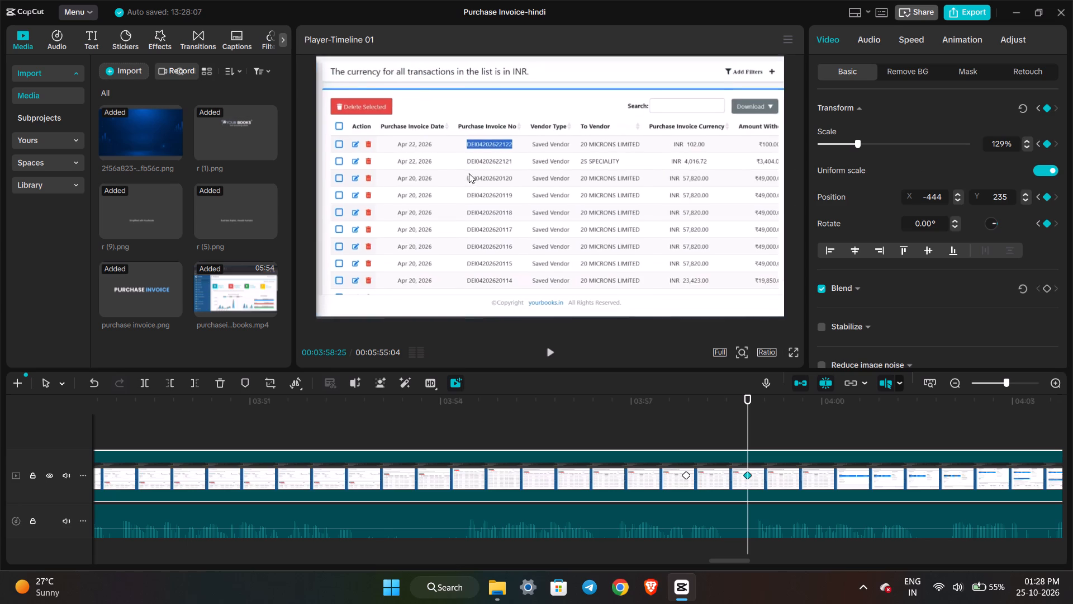
pyautogui.moveTo(469, 173); pyautogui.dragTo(587, 176)
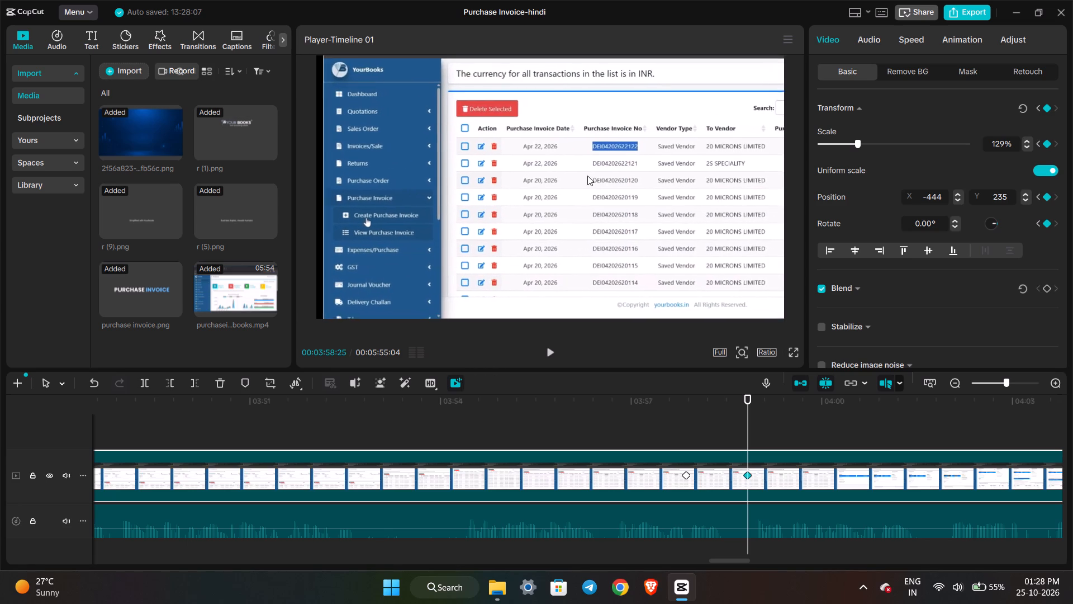
pyautogui.moveTo(587, 176); pyautogui.dragTo(583, 173)
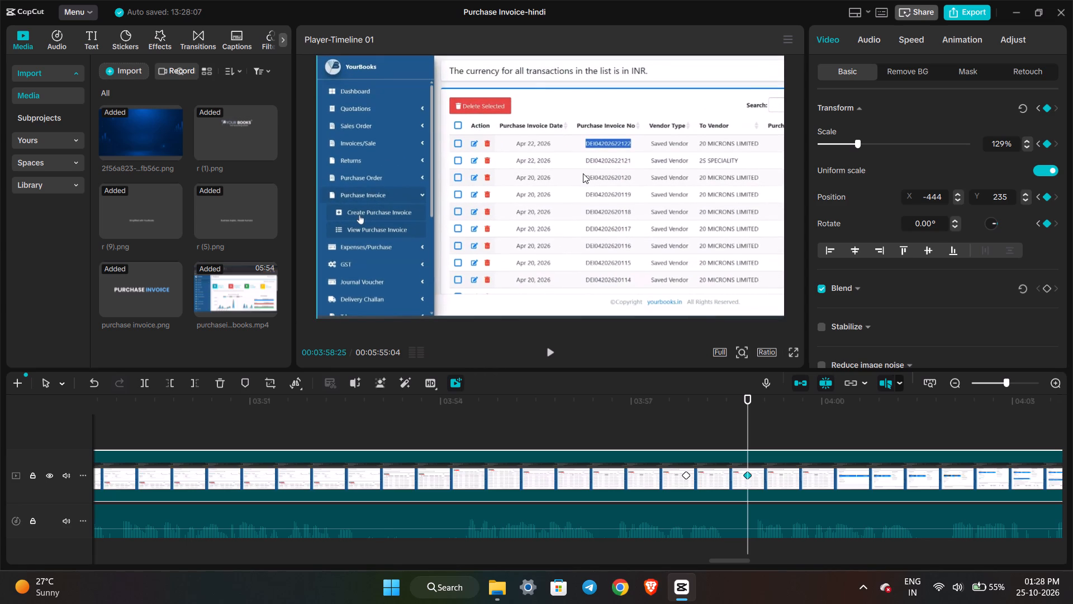
pyautogui.moveTo(583, 173); pyautogui.dragTo(582, 174)
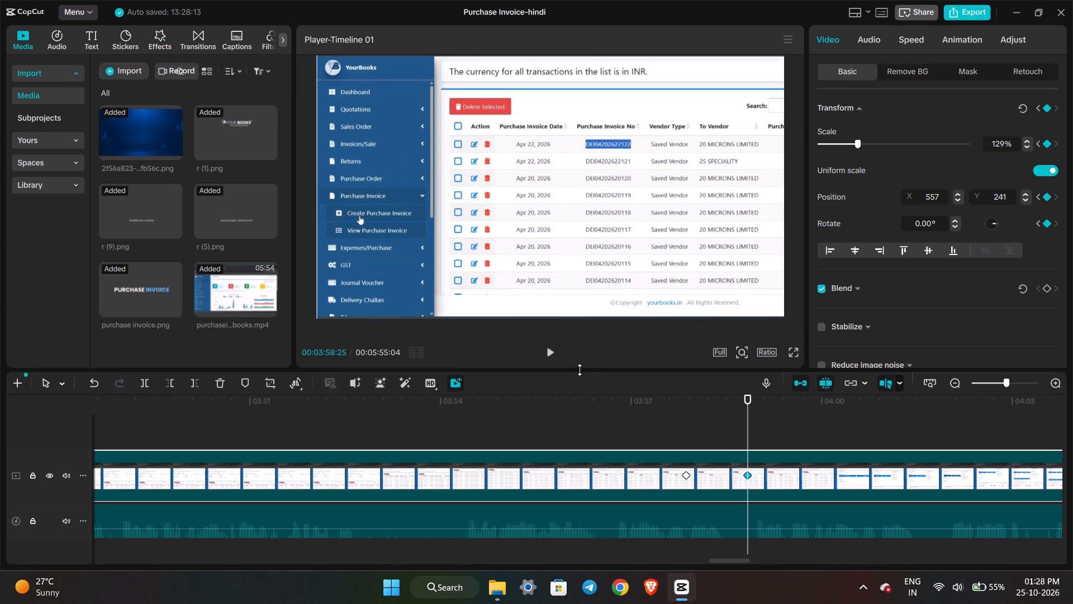
# Preview the pan to the sidebar and add a transform keyframe at 00:04:00:20 on the Create Purchase Invoice page.
pyautogui.click(568, 408)
pyautogui.press('space')
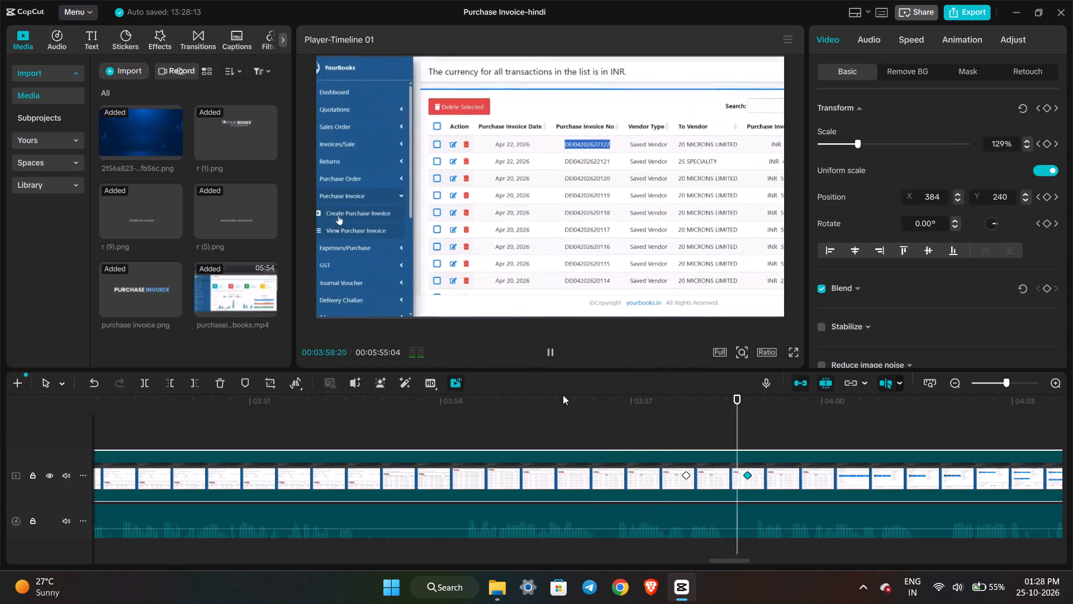
pyautogui.press('space')
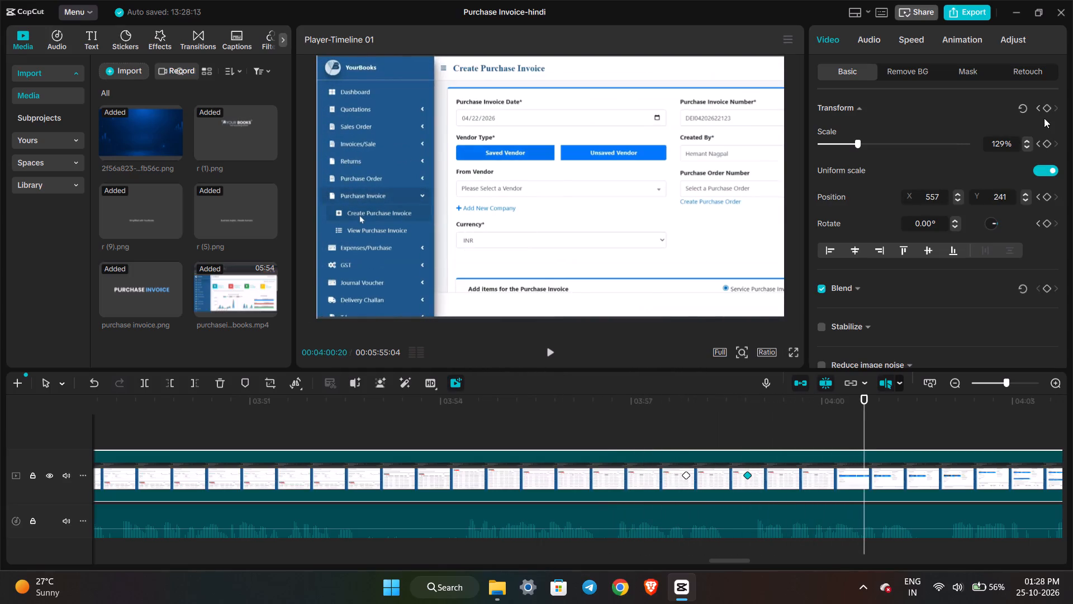
pyautogui.click(1045, 104)
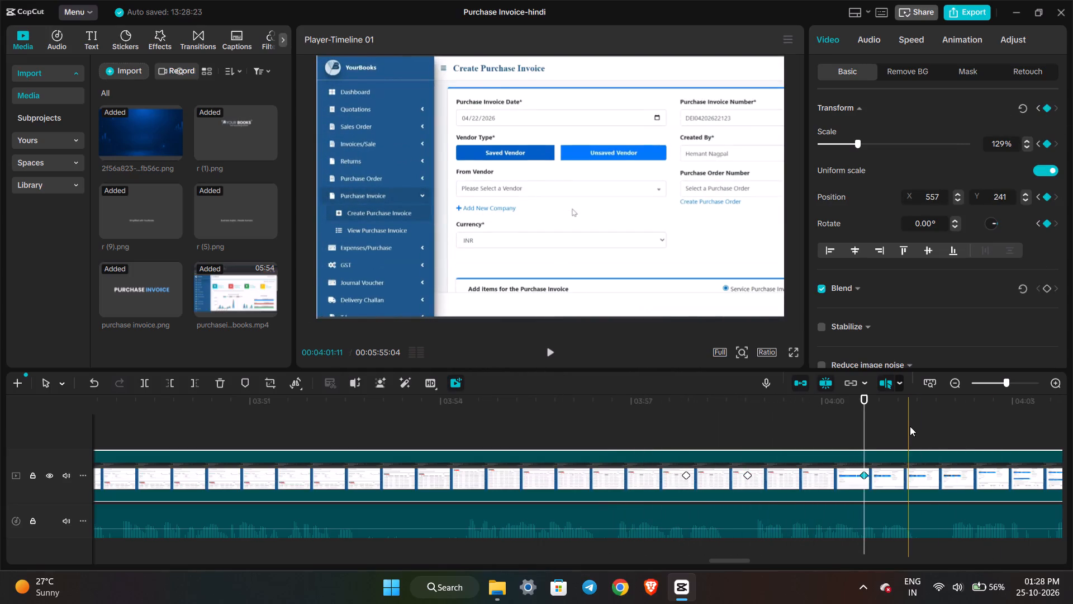
# Add a transform keyframe at 00:04:01:11 and reposition the zoomed clip to about X -441, Y 258 to frame the Create Purchase Invoice form.
pyautogui.click(910, 426)
pyautogui.click(891, 476)
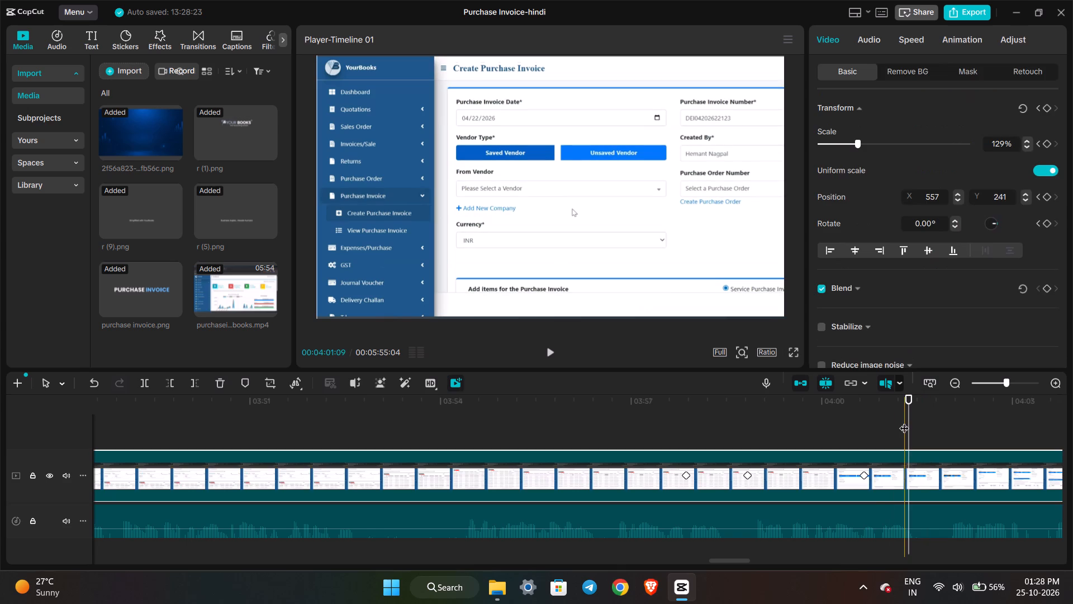
pyautogui.click(1050, 106)
pyautogui.moveTo(734, 163); pyautogui.dragTo(701, 163)
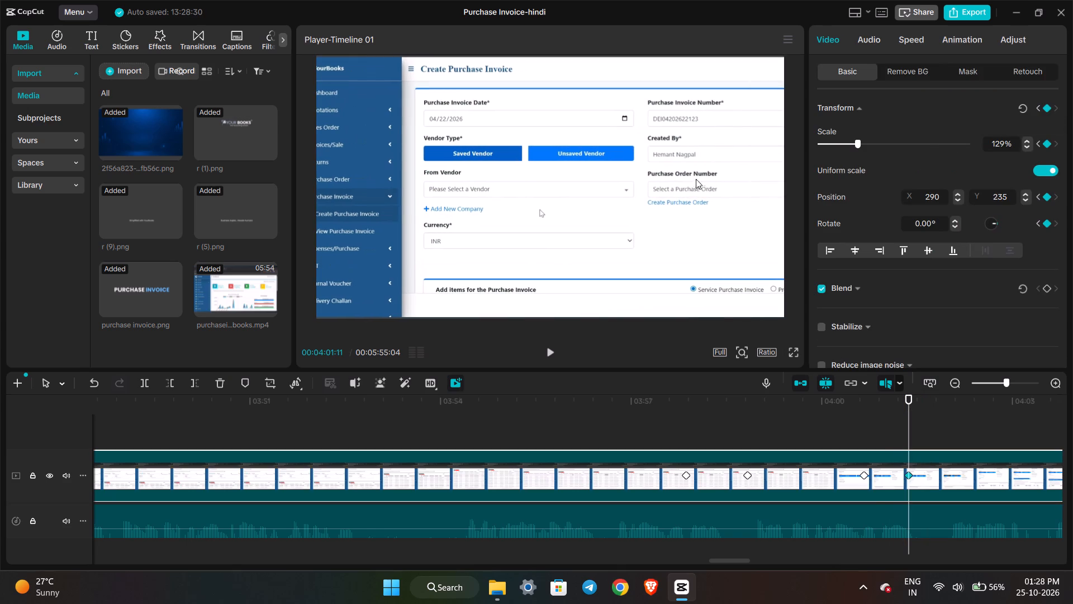
pyautogui.moveTo(695, 181); pyautogui.dragTo(667, 181)
pyautogui.click(666, 181)
pyautogui.moveTo(666, 181); pyautogui.dragTo(643, 181)
pyautogui.moveTo(647, 180); pyautogui.dragTo(549, 176)
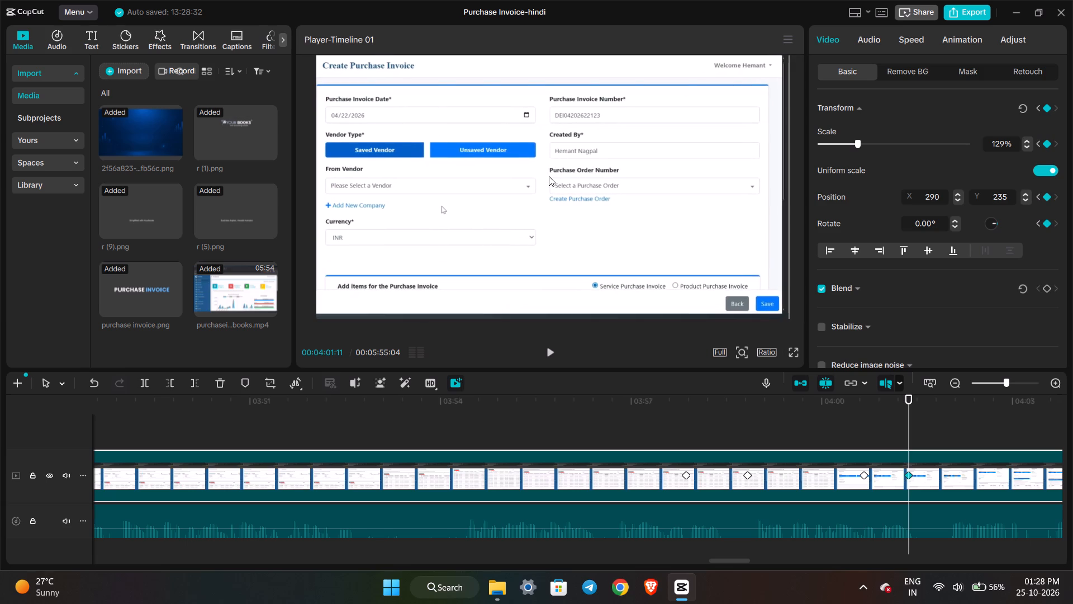
pyautogui.moveTo(549, 176); pyautogui.dragTo(558, 181)
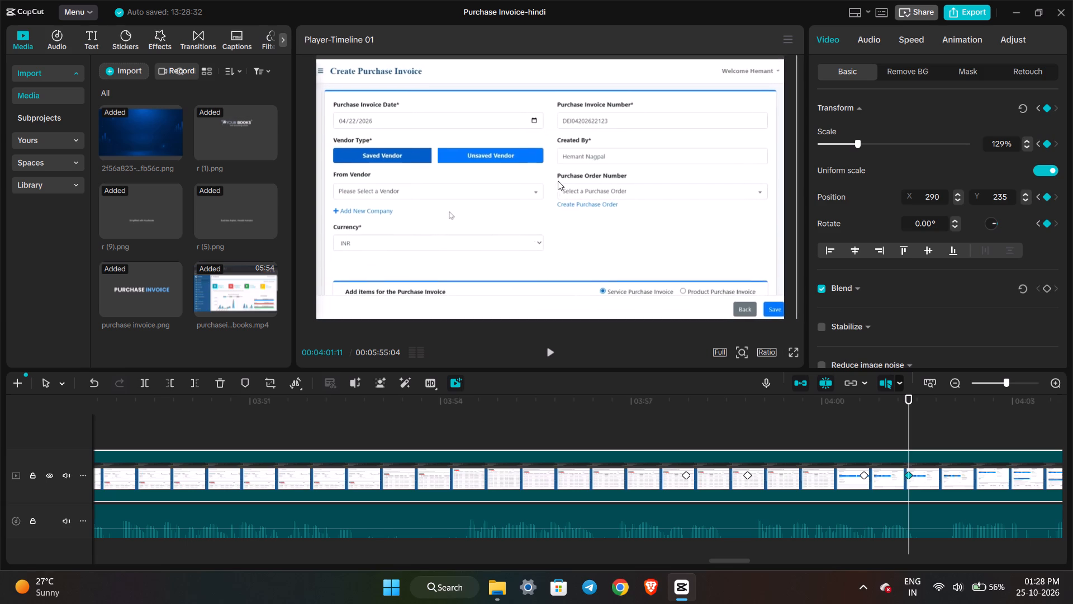
pyautogui.moveTo(558, 181); pyautogui.dragTo(558, 177)
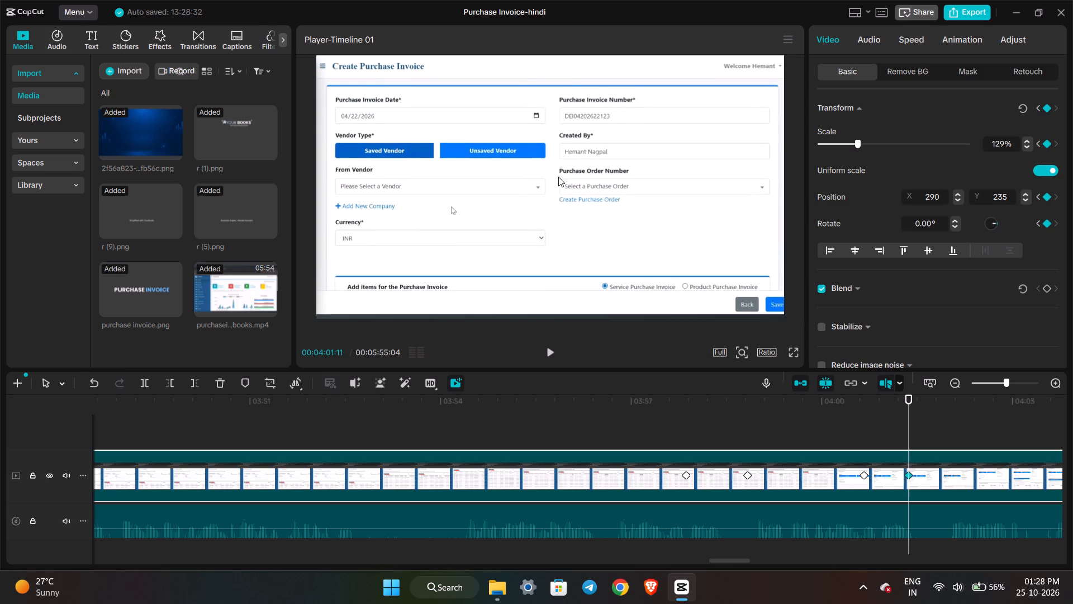
pyautogui.moveTo(558, 177); pyautogui.dragTo(558, 177)
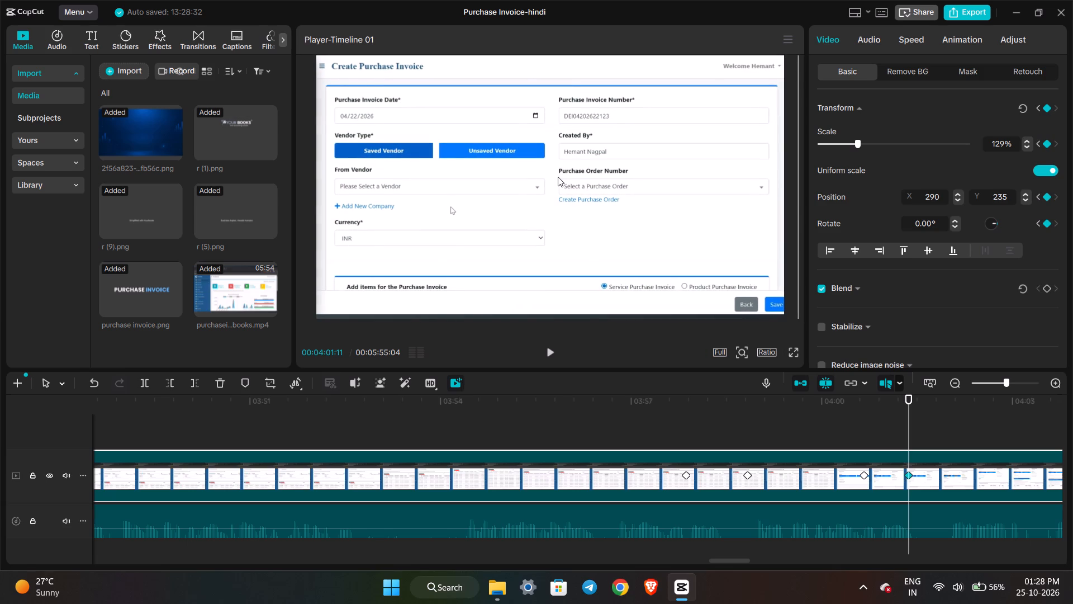
pyautogui.click(708, 383)
# Preview the pans to the sidebar and back to the form, starting from about 00:03:56:17.
pyautogui.click(605, 411)
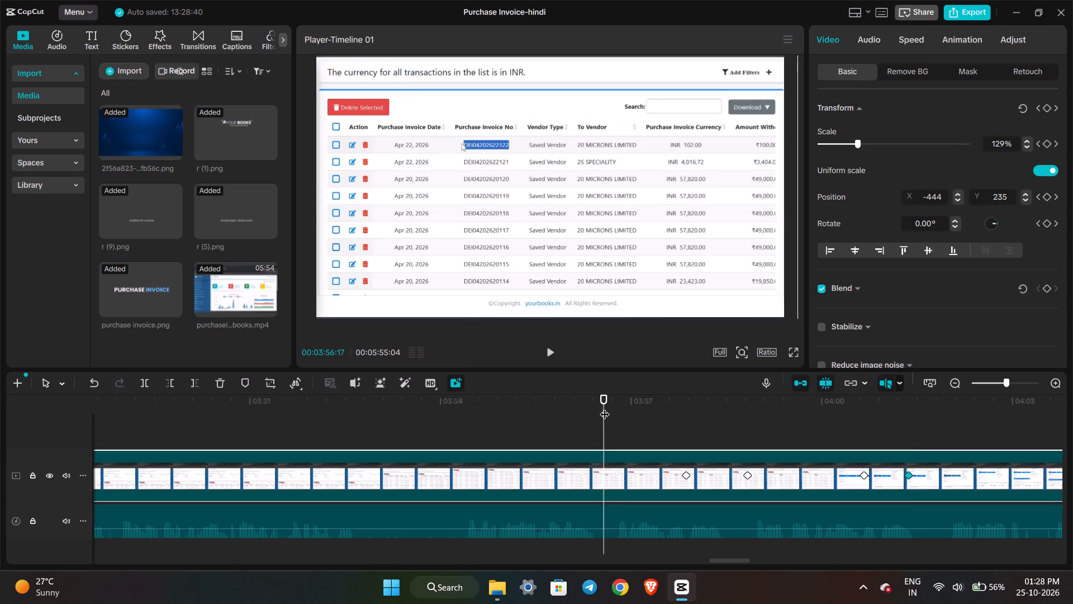
pyautogui.press('space')
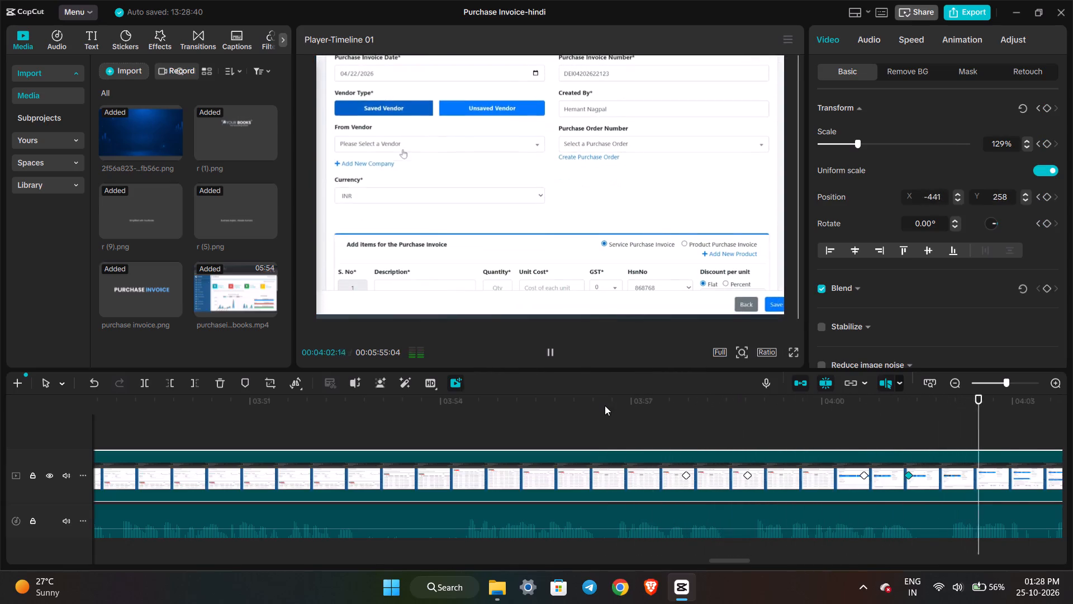
pyautogui.press('space')
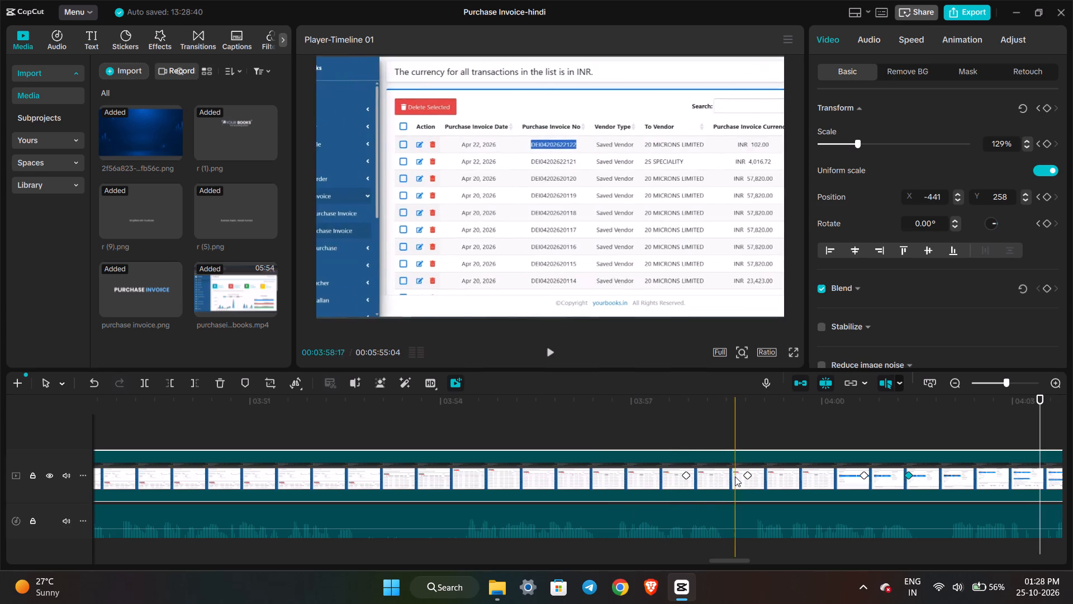
# Move the keyframe that starts the pan to the sidebar earlier, to about 00:03:57:19.
pyautogui.moveTo(685, 475); pyautogui.dragTo(673, 474)
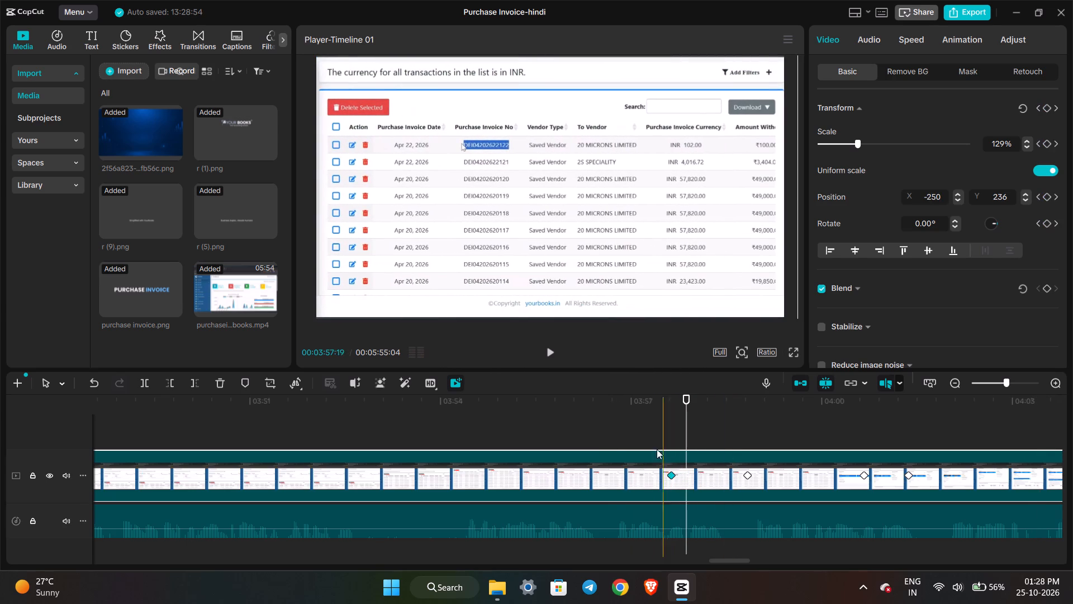
# Preview the retimed pan to the sidebar and the return to the form, up to about 00:04:01:15.
pyautogui.click(617, 414)
pyautogui.press('space')
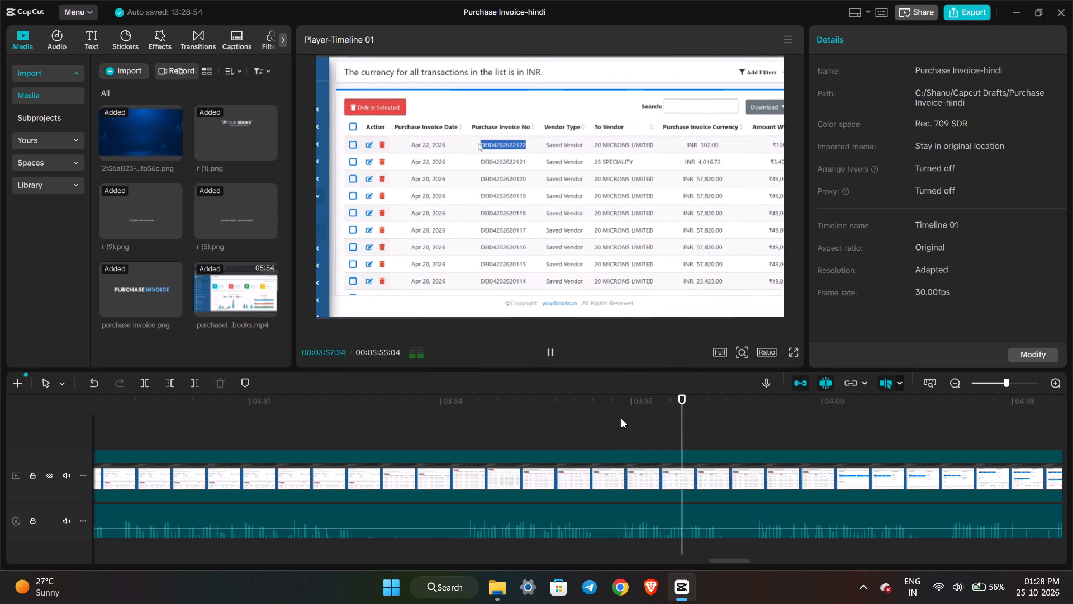
pyautogui.press('space')
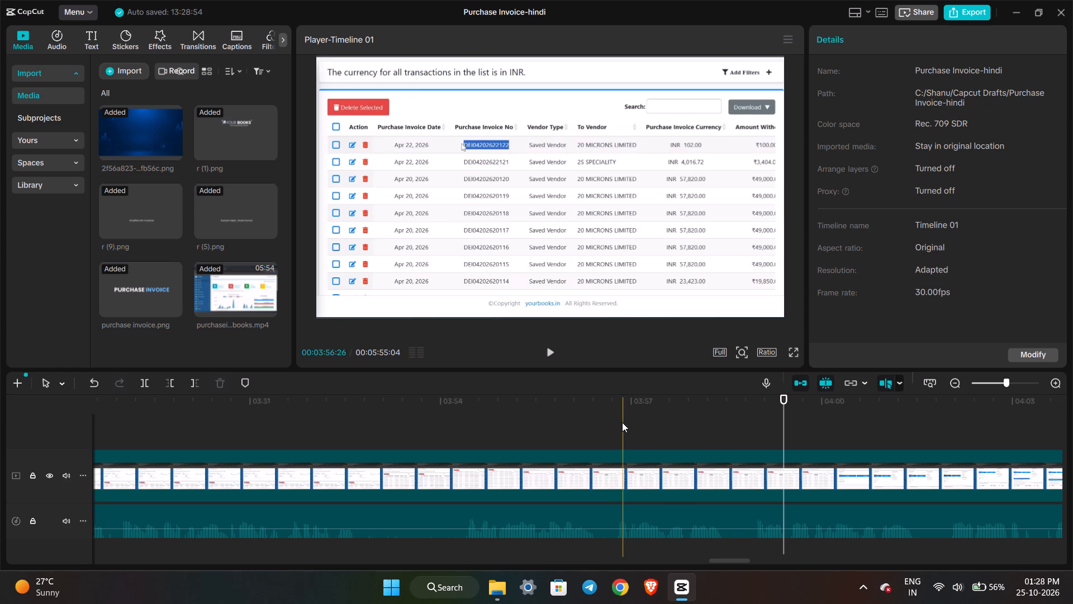
pyautogui.click(709, 485)
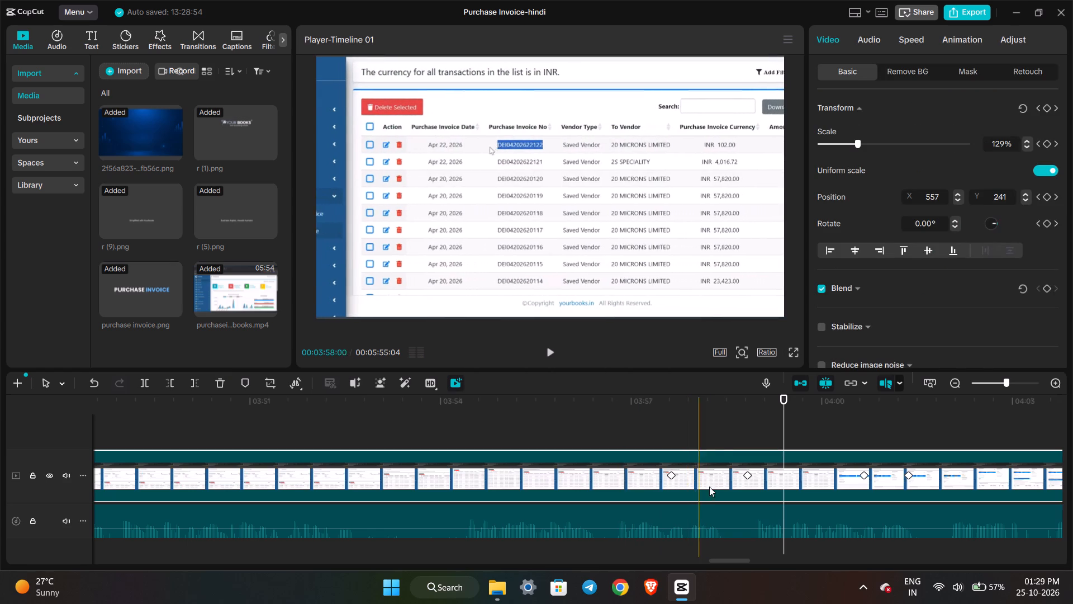
pyautogui.press('space')
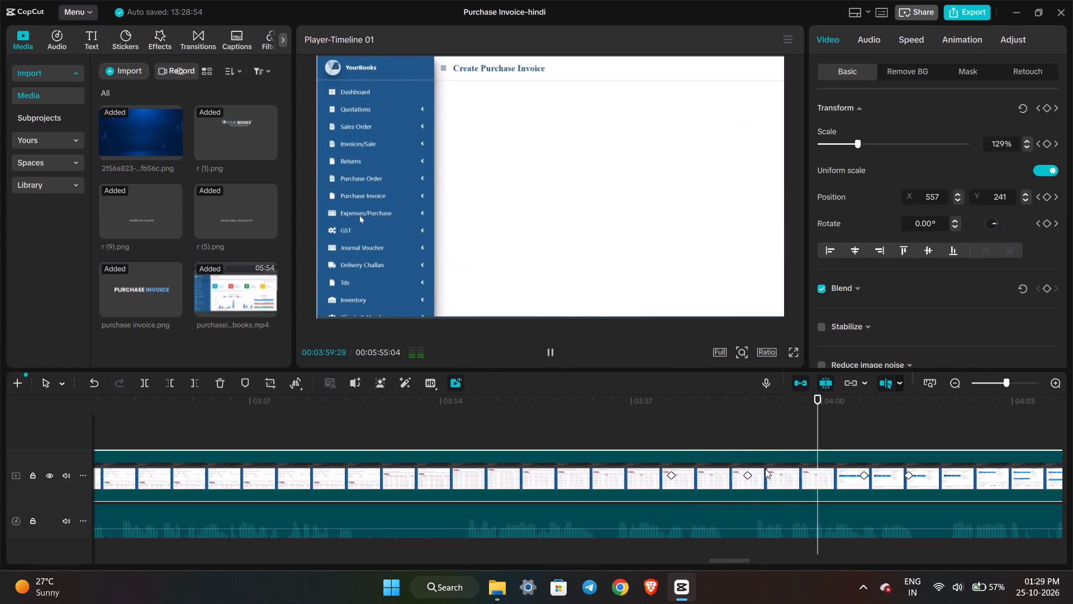
pyautogui.click(548, 352)
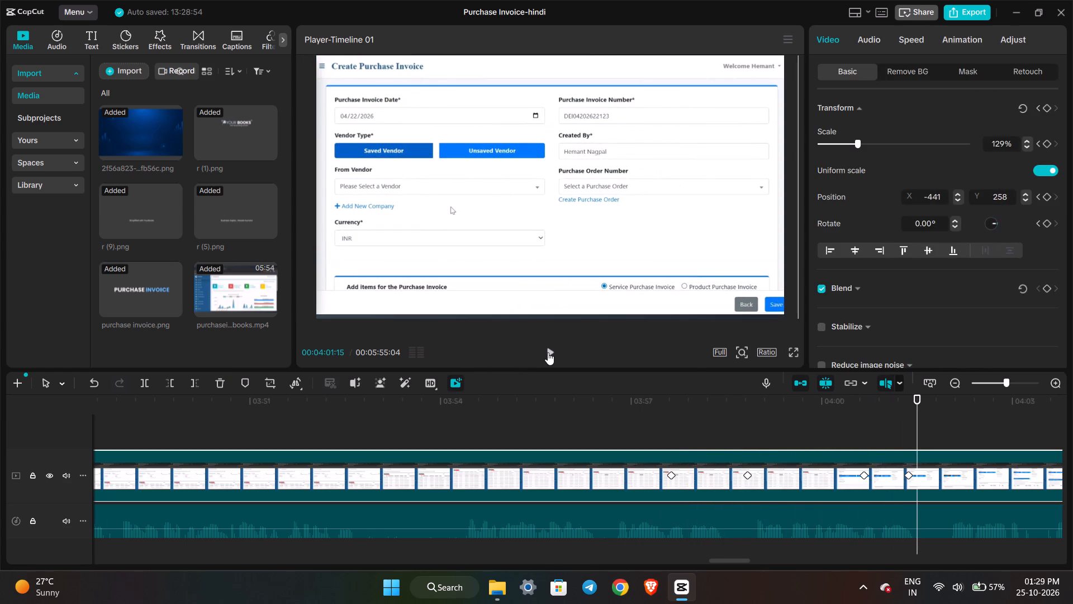
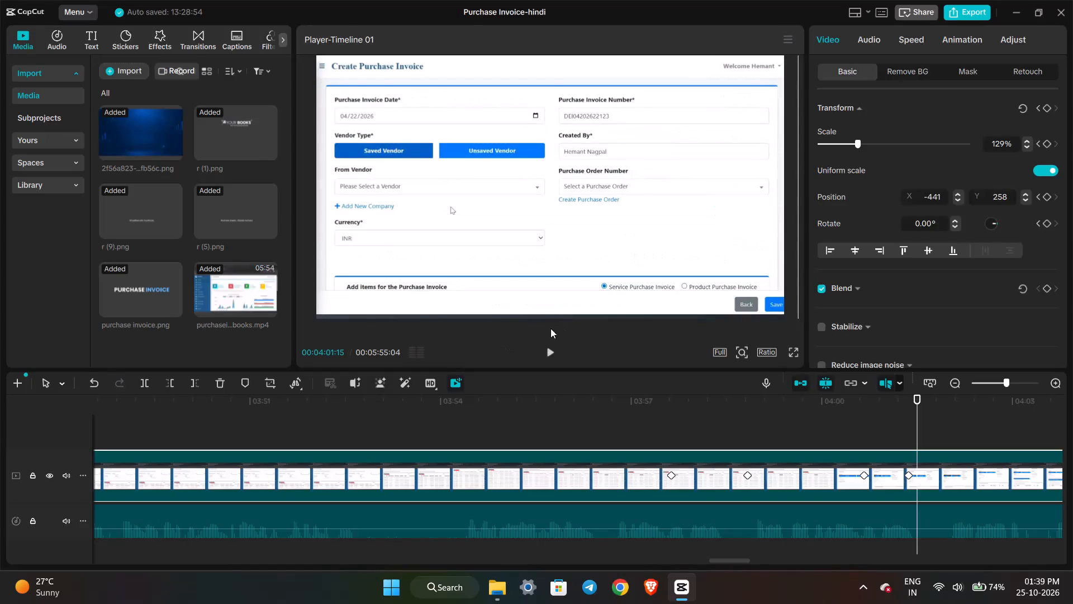
# Play on to the Add New Product section and add a transform keyframe to the clip at 00:04:17:06.
pyautogui.click(551, 345)
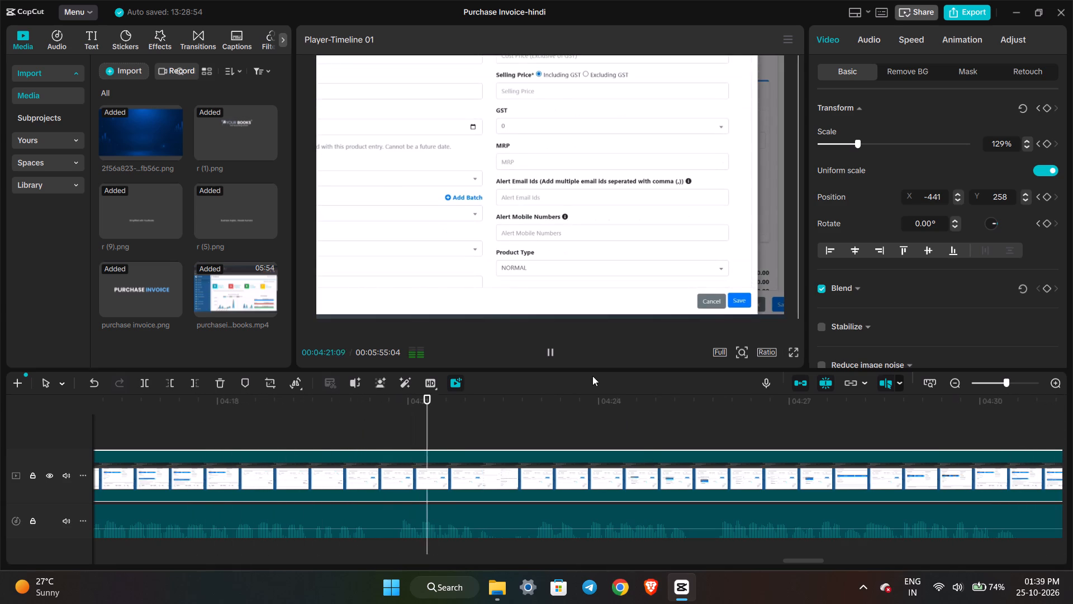
pyautogui.click(545, 352)
pyautogui.click(193, 419)
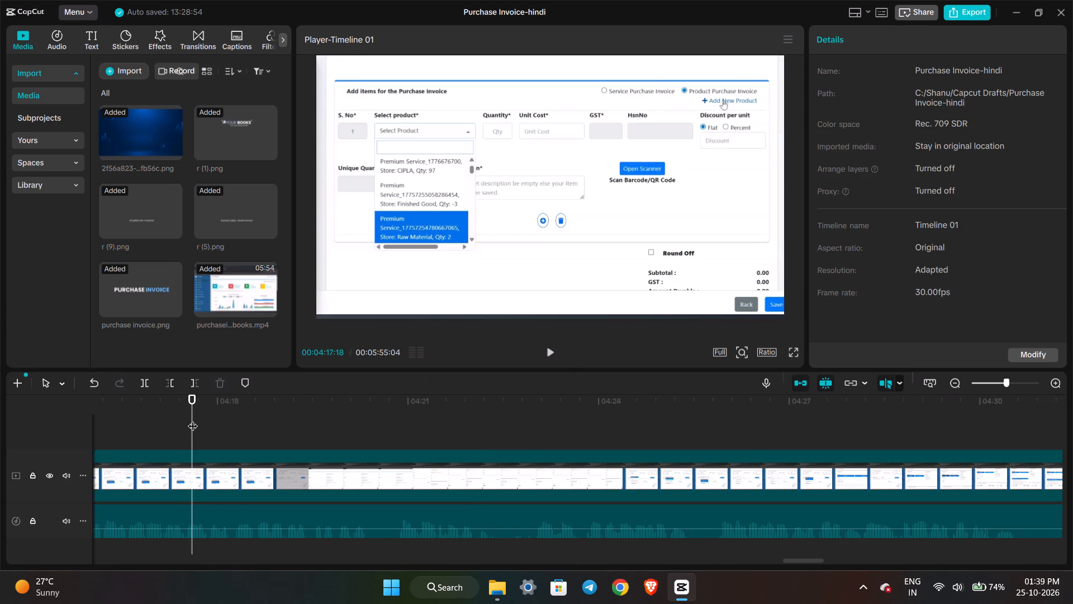
pyautogui.click(167, 410)
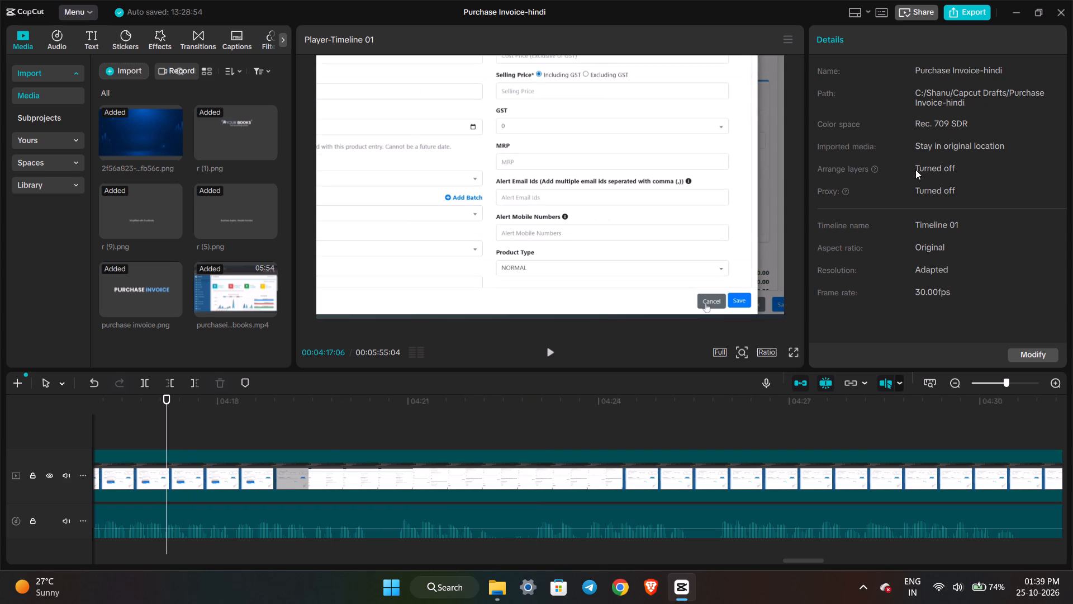
pyautogui.click(367, 463)
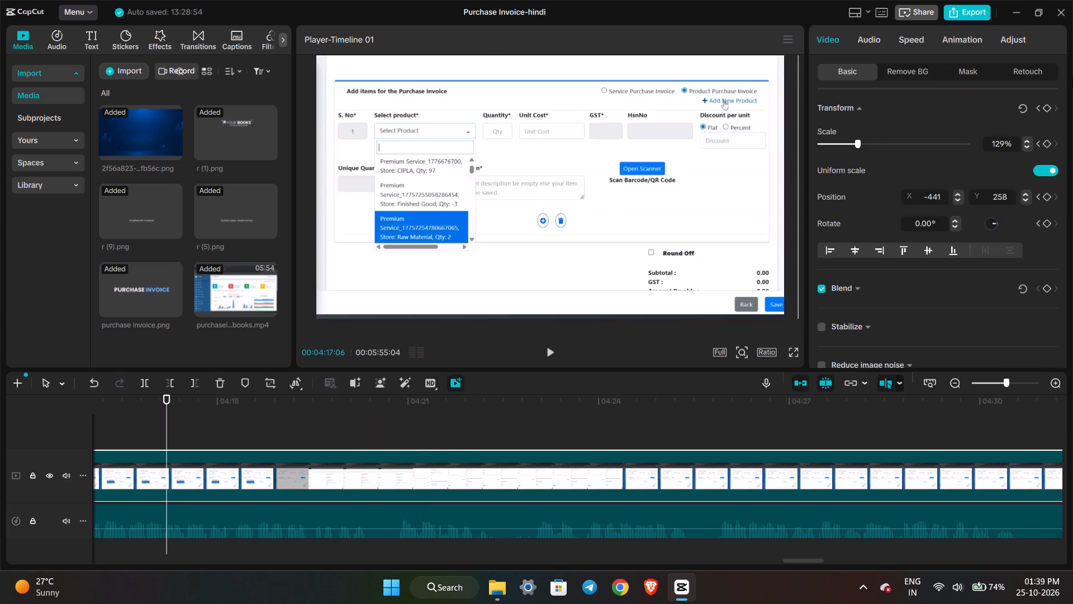
pyautogui.click(1045, 108)
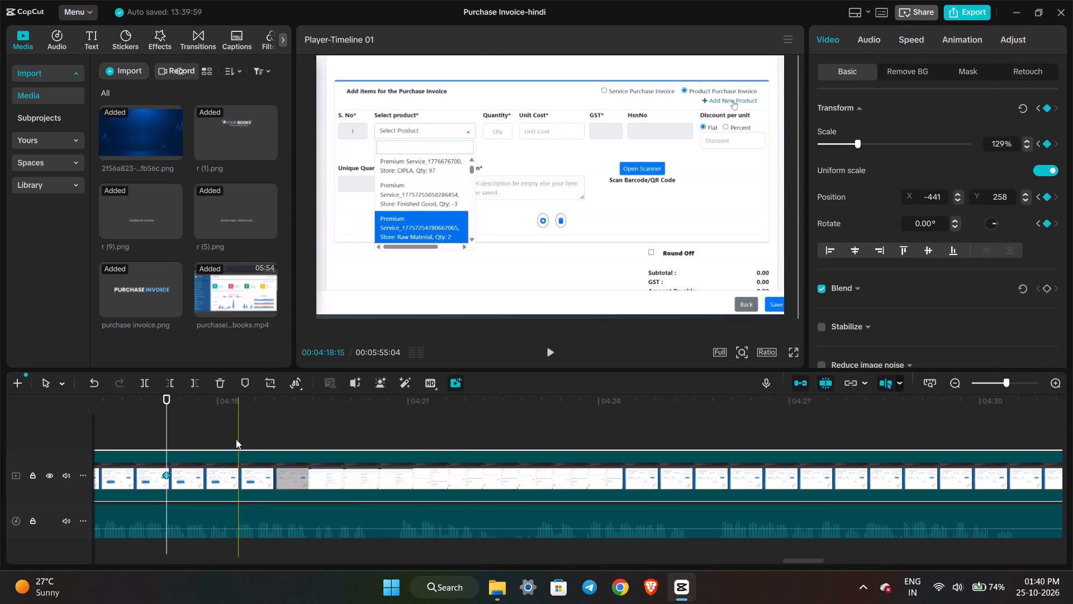
# Add a transform keyframe at 00:04:19:01, scale the clip down to 112%, and reposition it to about X -117, Y 129.
pyautogui.click(283, 426)
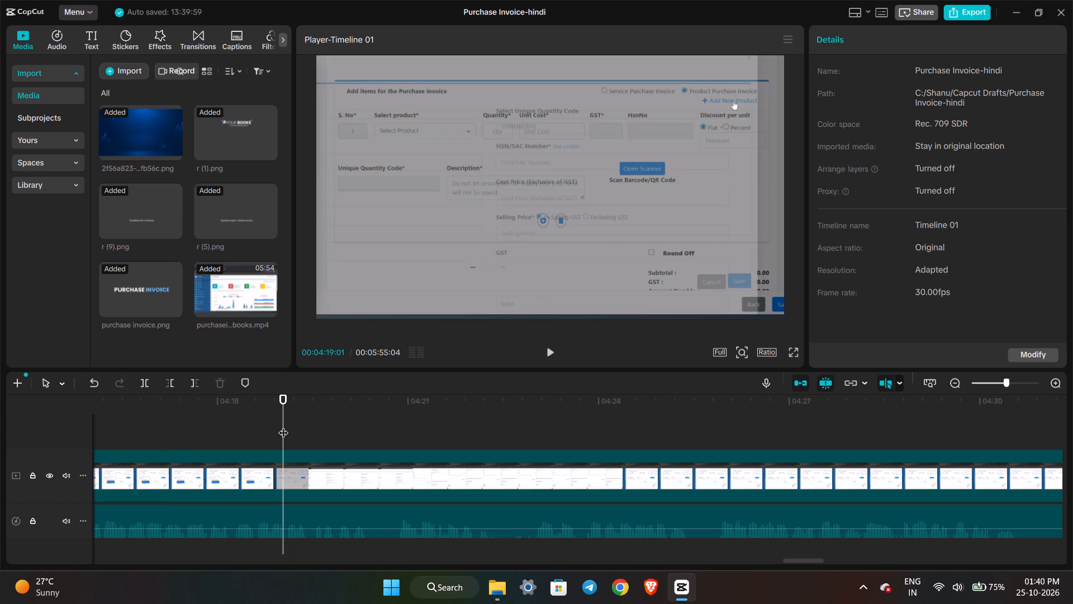
pyautogui.click(304, 466)
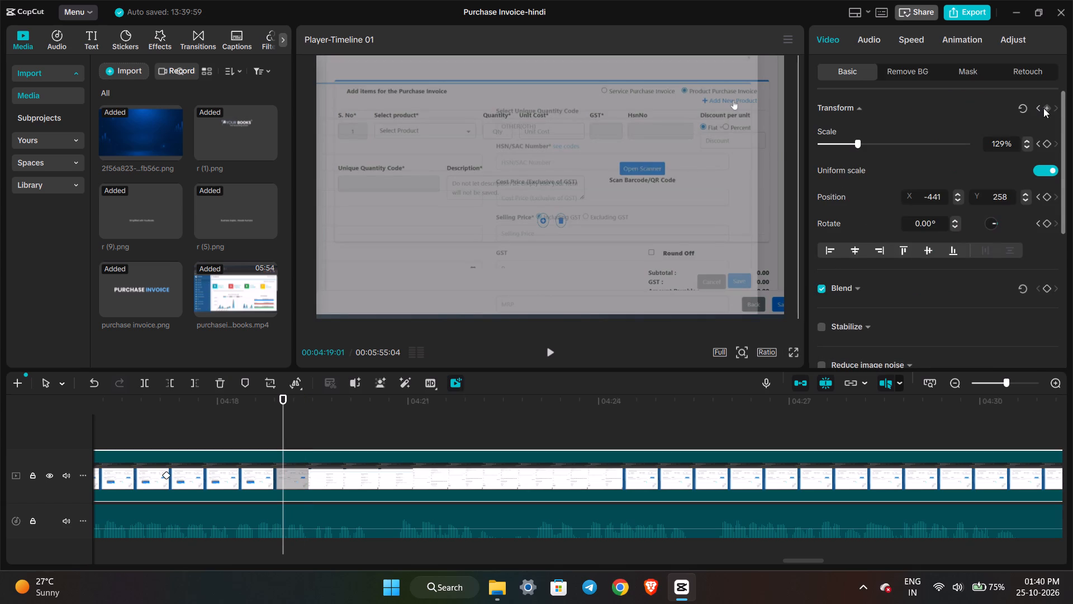
pyautogui.click(1044, 108)
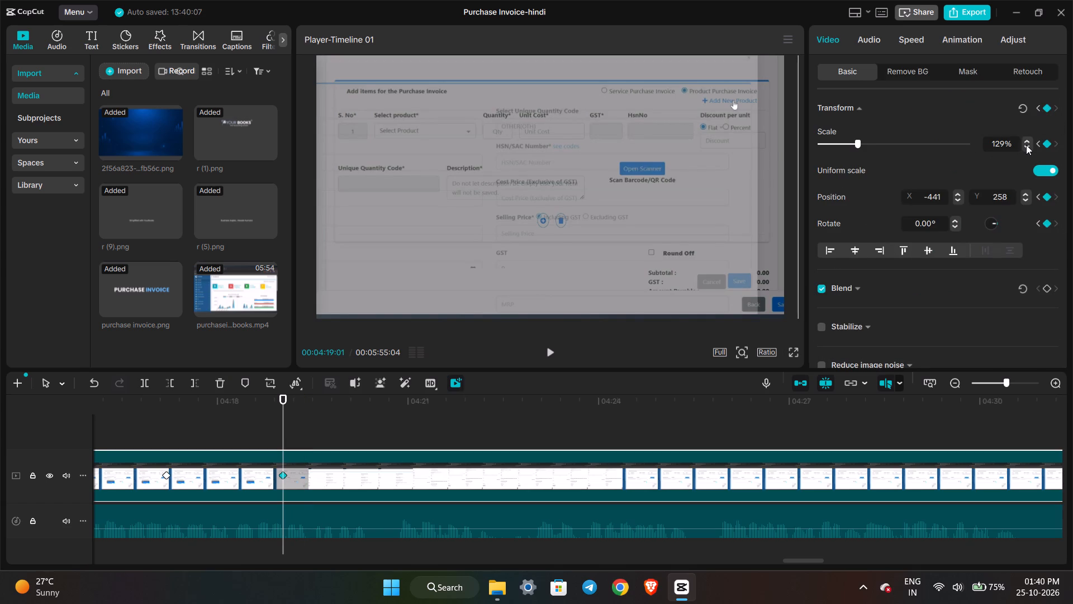
pyautogui.tripleClick(1026, 145)
pyautogui.tripleClick(1026, 145)
pyautogui.tripleClick(1026, 145)
pyautogui.tripleClick(1026, 145)
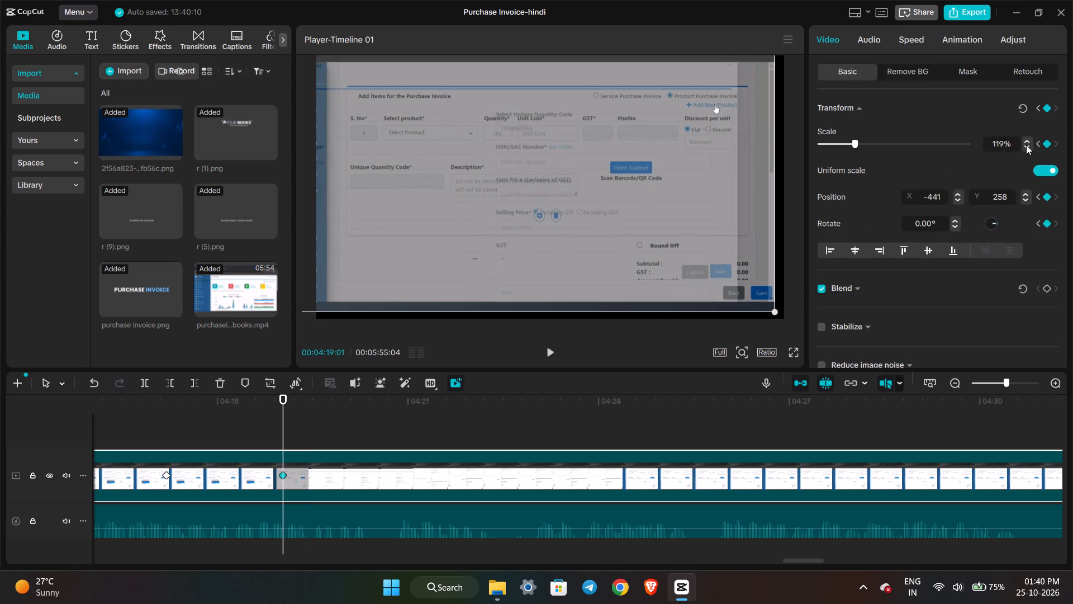
pyautogui.tripleClick(1026, 145)
pyautogui.click(1026, 145)
pyautogui.click(1026, 145)
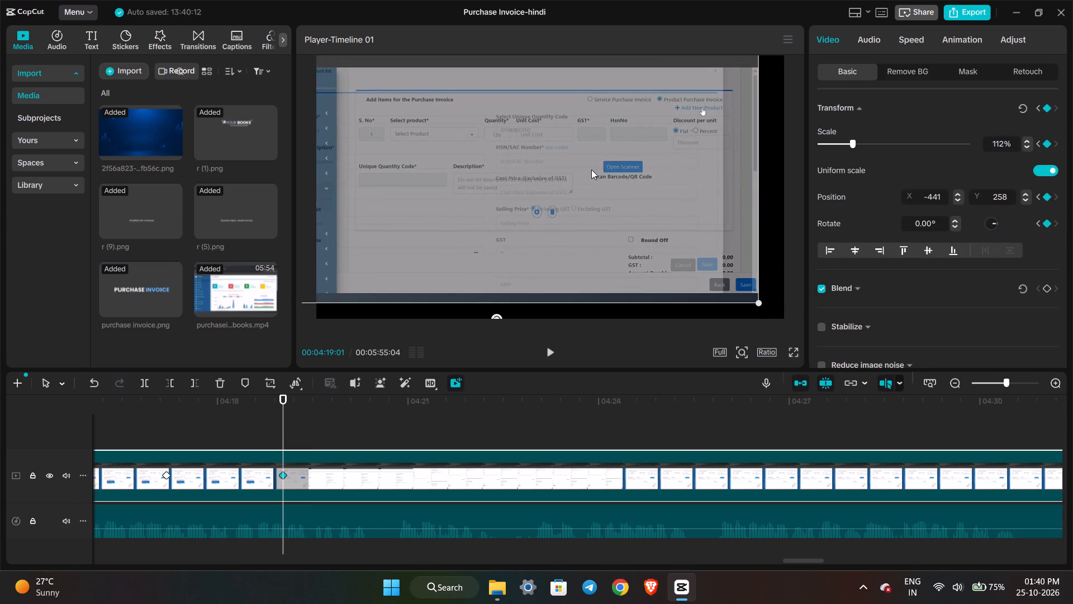
pyautogui.moveTo(571, 175); pyautogui.dragTo(596, 190)
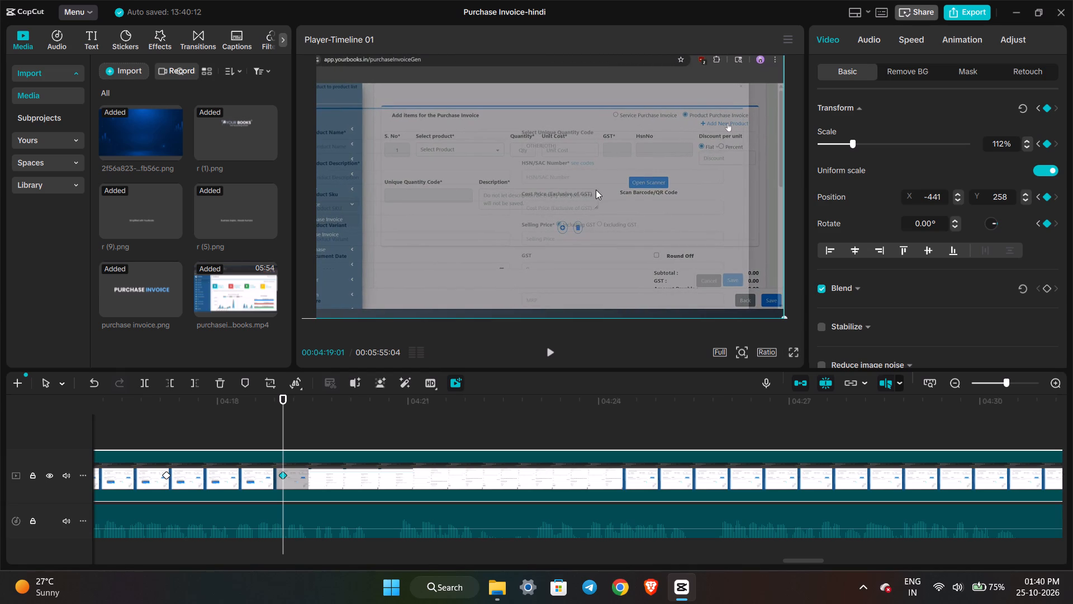
pyautogui.moveTo(596, 190); pyautogui.dragTo(605, 190)
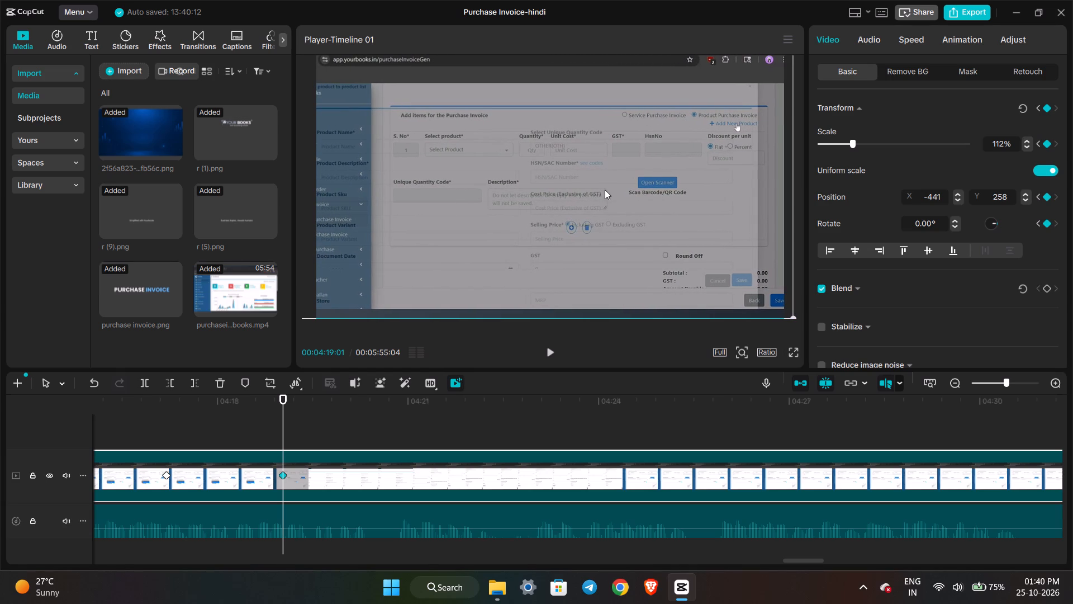
pyautogui.moveTo(605, 190); pyautogui.dragTo(608, 191)
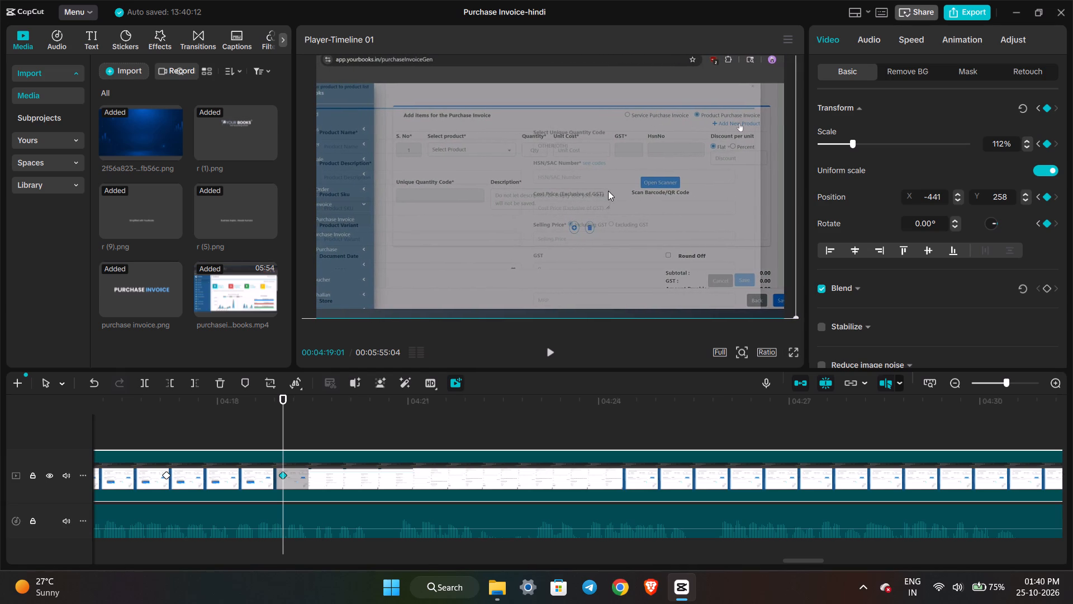
pyautogui.moveTo(608, 191); pyautogui.dragTo(609, 191)
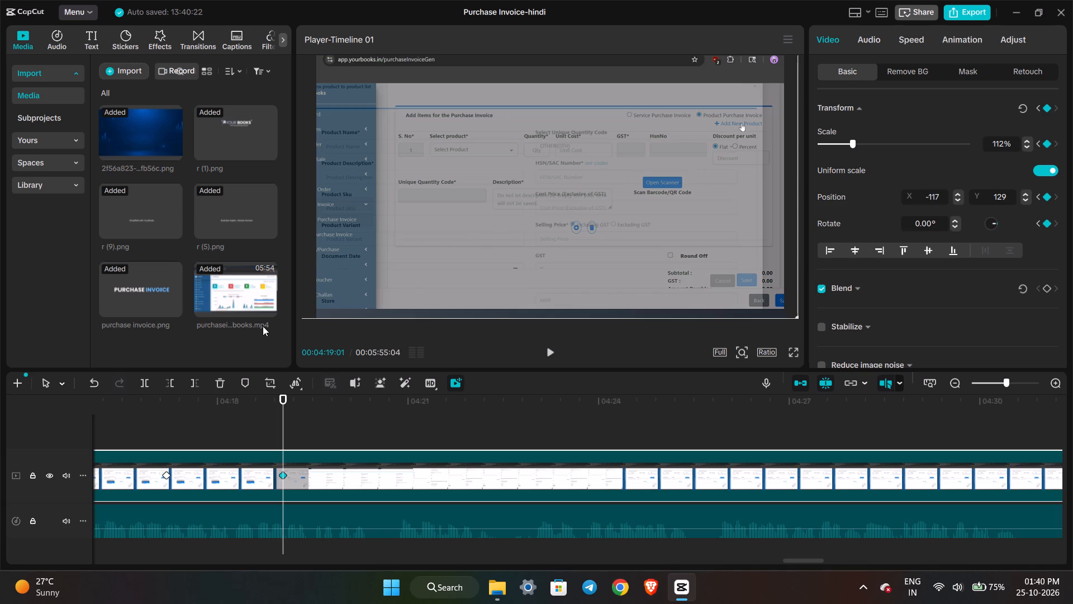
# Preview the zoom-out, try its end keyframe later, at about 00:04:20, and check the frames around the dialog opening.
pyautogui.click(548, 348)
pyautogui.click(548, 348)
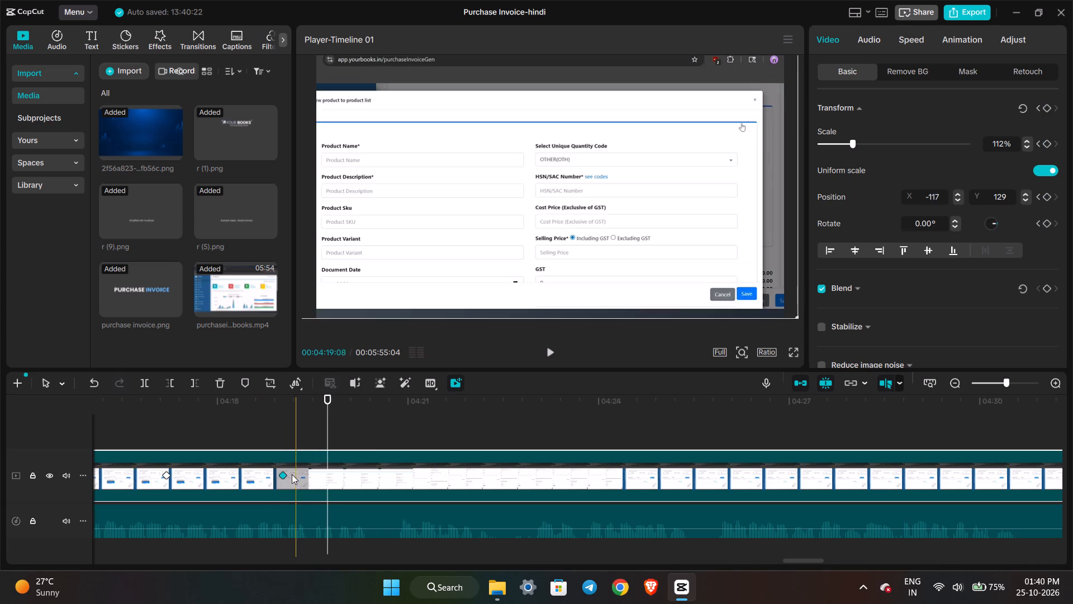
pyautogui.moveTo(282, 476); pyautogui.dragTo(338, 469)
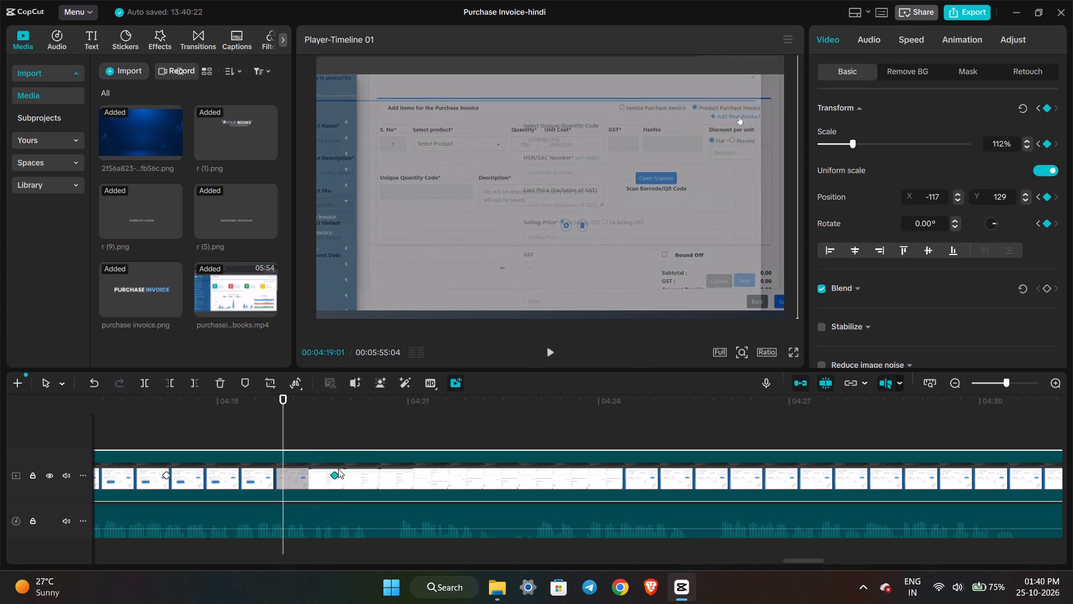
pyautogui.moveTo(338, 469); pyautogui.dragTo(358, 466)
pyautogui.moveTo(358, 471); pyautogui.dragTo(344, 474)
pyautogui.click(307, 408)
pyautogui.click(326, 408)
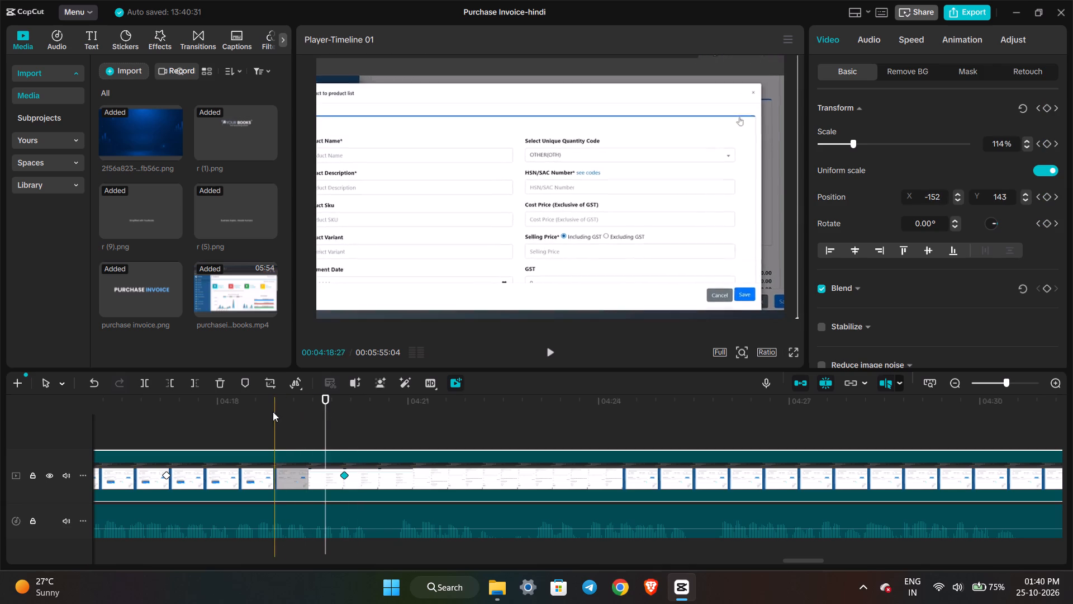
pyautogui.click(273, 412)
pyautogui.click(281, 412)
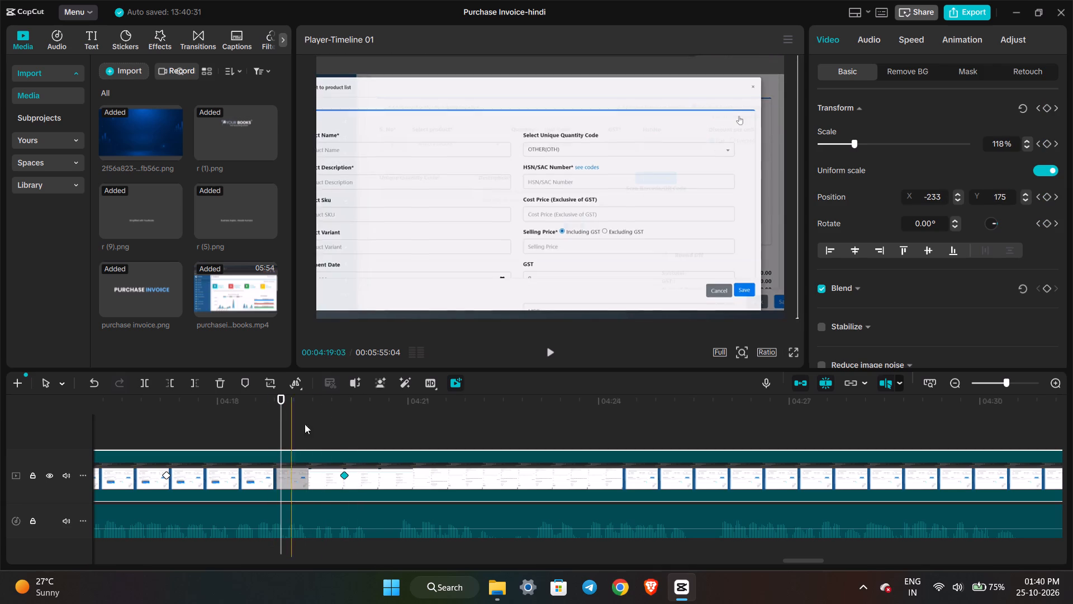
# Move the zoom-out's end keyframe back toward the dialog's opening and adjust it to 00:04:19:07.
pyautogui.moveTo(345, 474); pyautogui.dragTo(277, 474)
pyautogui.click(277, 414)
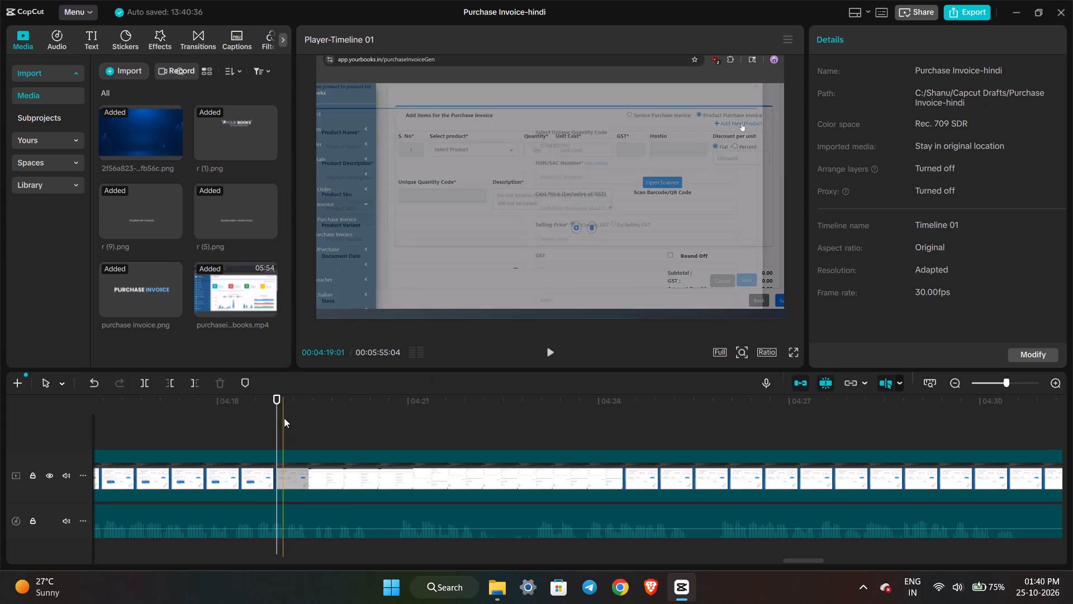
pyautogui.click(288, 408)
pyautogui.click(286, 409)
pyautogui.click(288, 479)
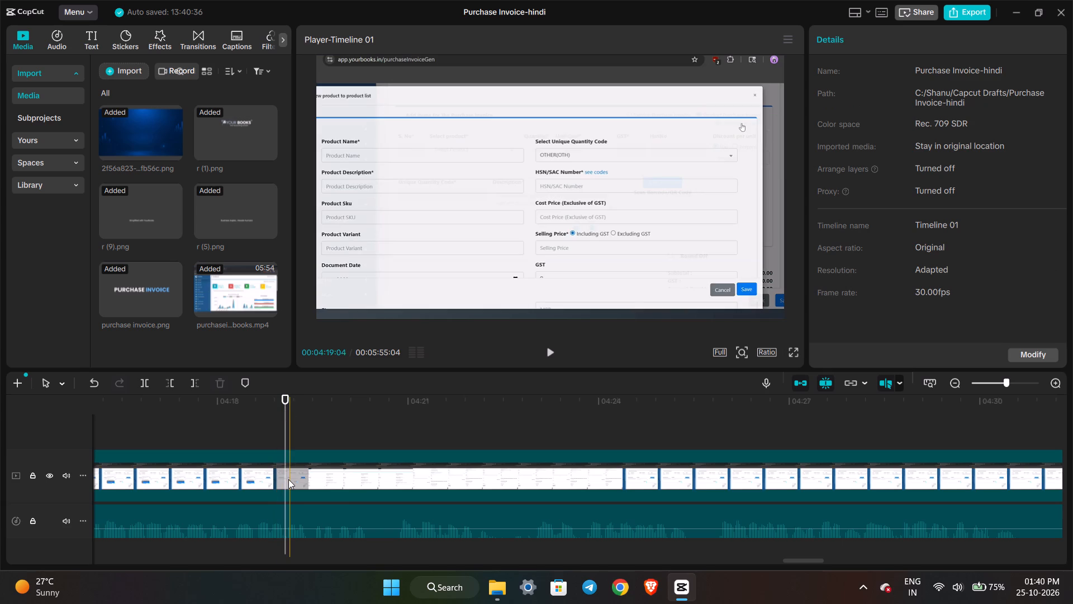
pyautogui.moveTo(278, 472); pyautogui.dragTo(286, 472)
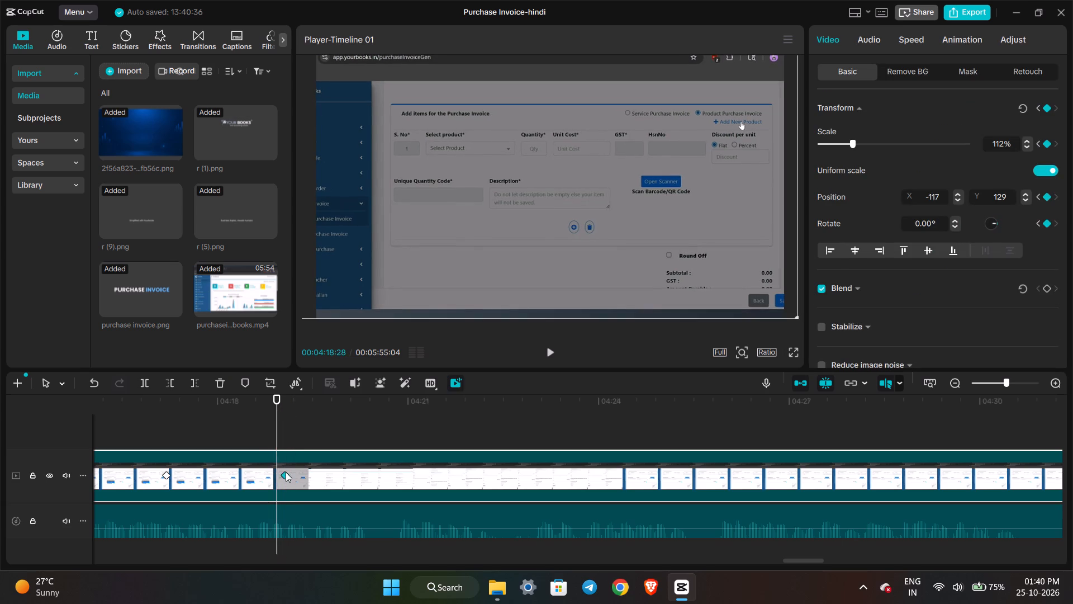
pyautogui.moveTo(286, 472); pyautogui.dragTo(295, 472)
# At the zoom-out's end keyframe, reposition the clip to about X 64, Y 129 to frame the Add new product dialog.
pyautogui.click(295, 472)
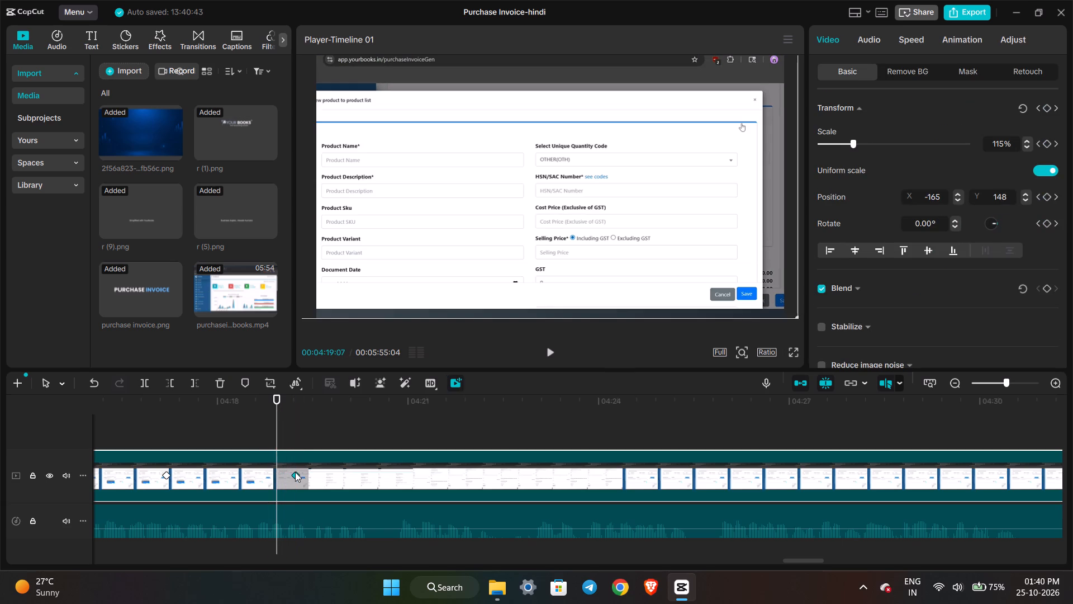
pyautogui.moveTo(473, 208); pyautogui.dragTo(491, 202)
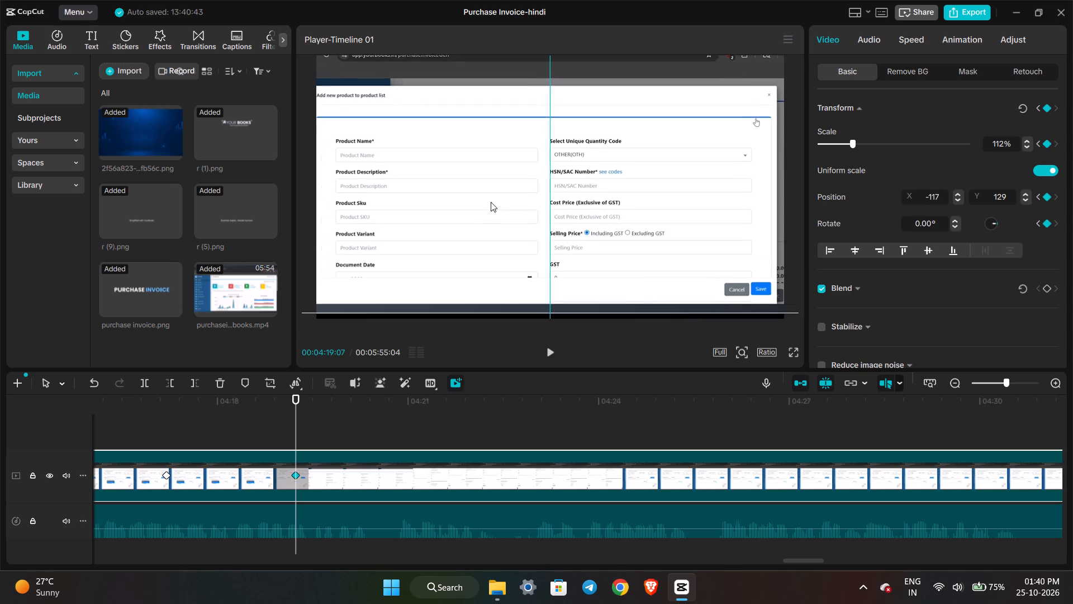
pyautogui.moveTo(491, 202); pyautogui.dragTo(495, 205)
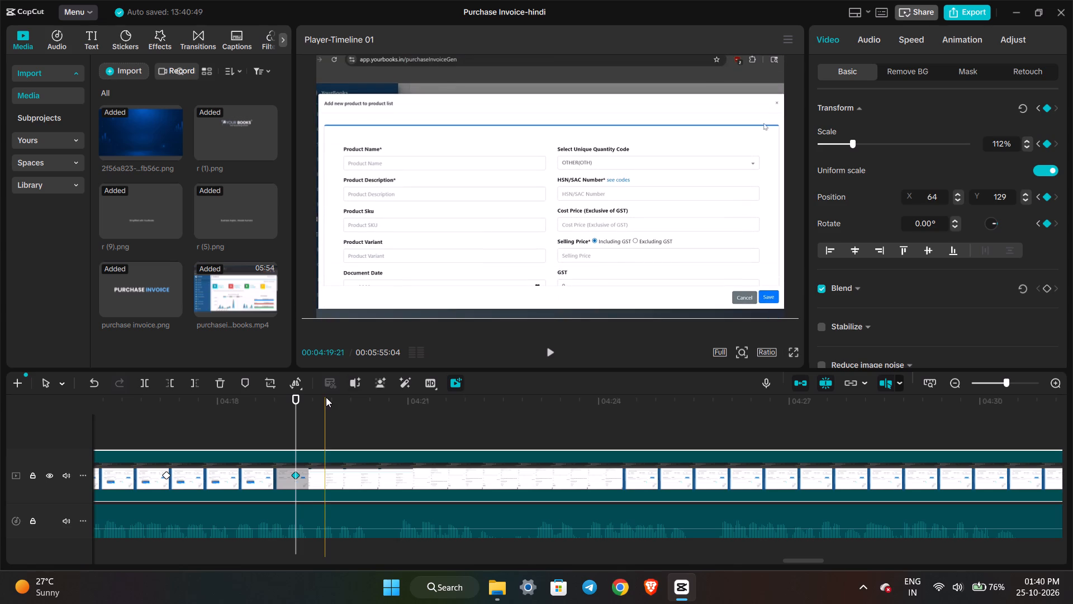
# Preview the zoom-out to the Add new product dialog, starting from 00:04:17:02.
pyautogui.click(159, 406)
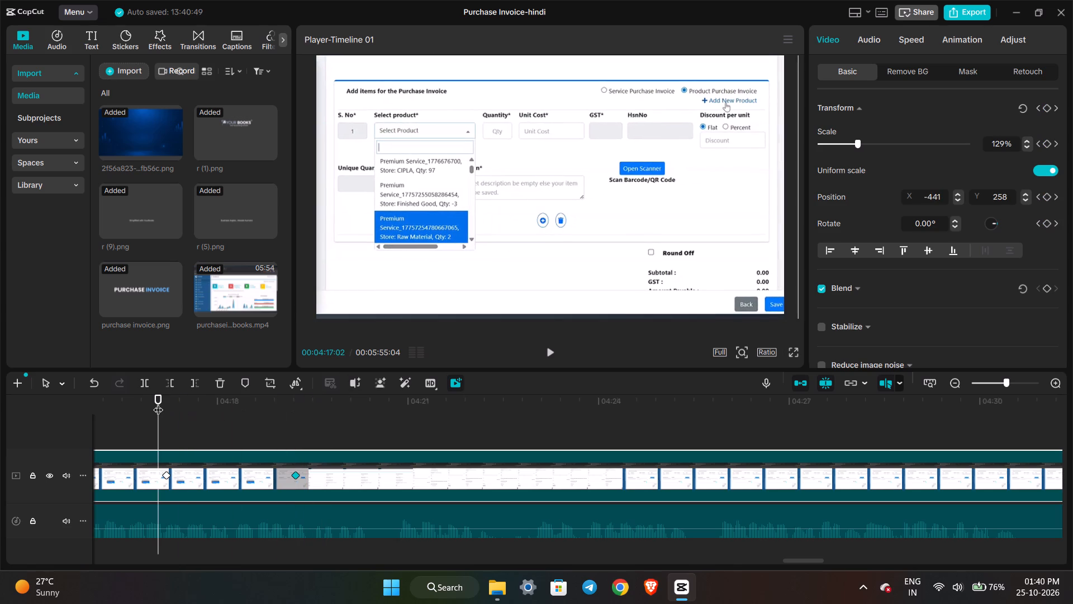
pyautogui.press('space')
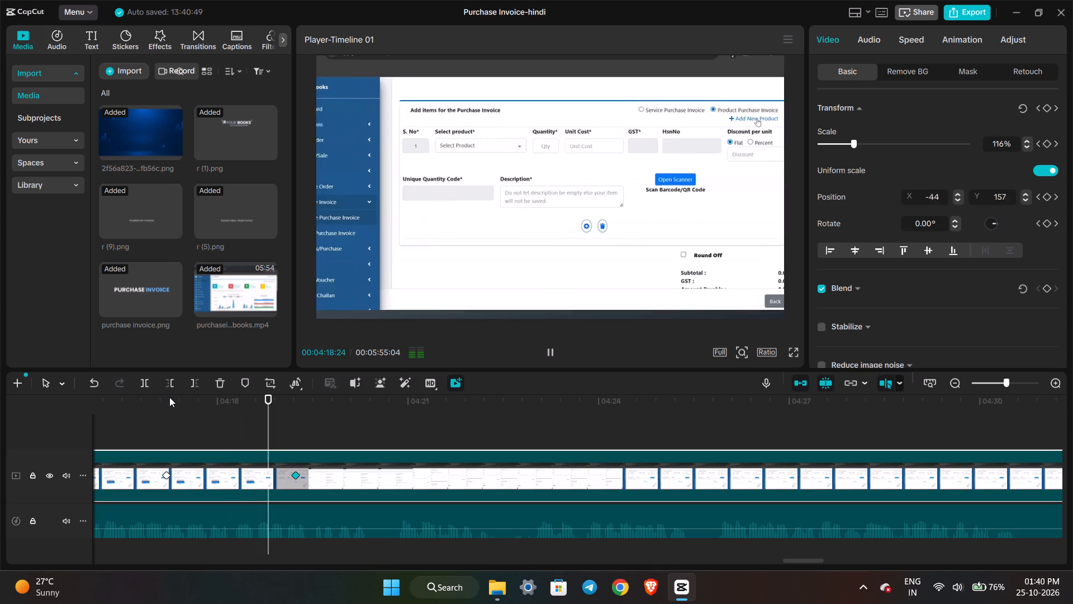
pyautogui.press('space')
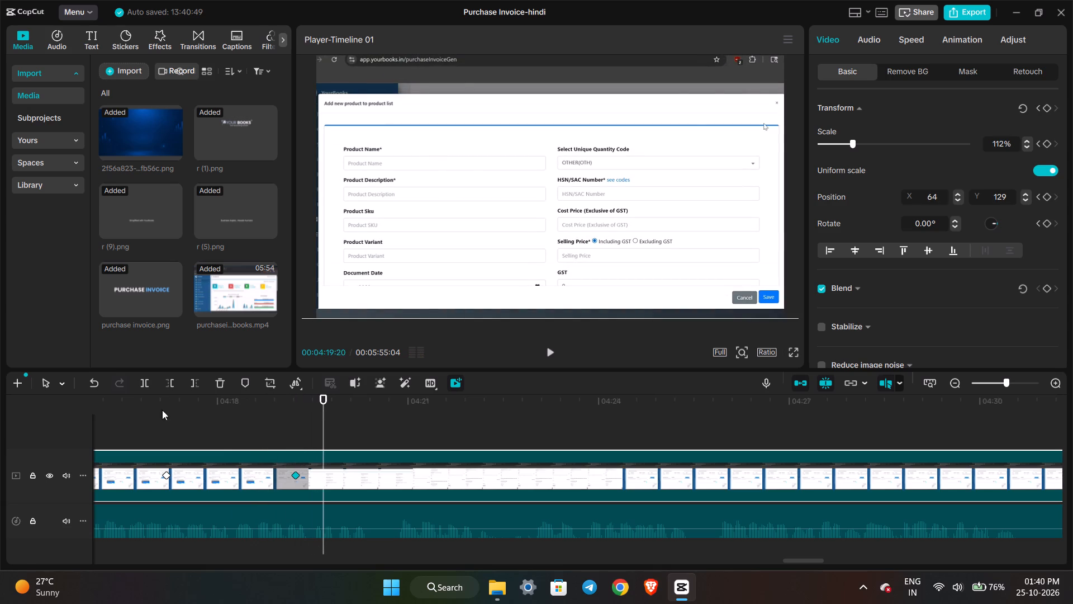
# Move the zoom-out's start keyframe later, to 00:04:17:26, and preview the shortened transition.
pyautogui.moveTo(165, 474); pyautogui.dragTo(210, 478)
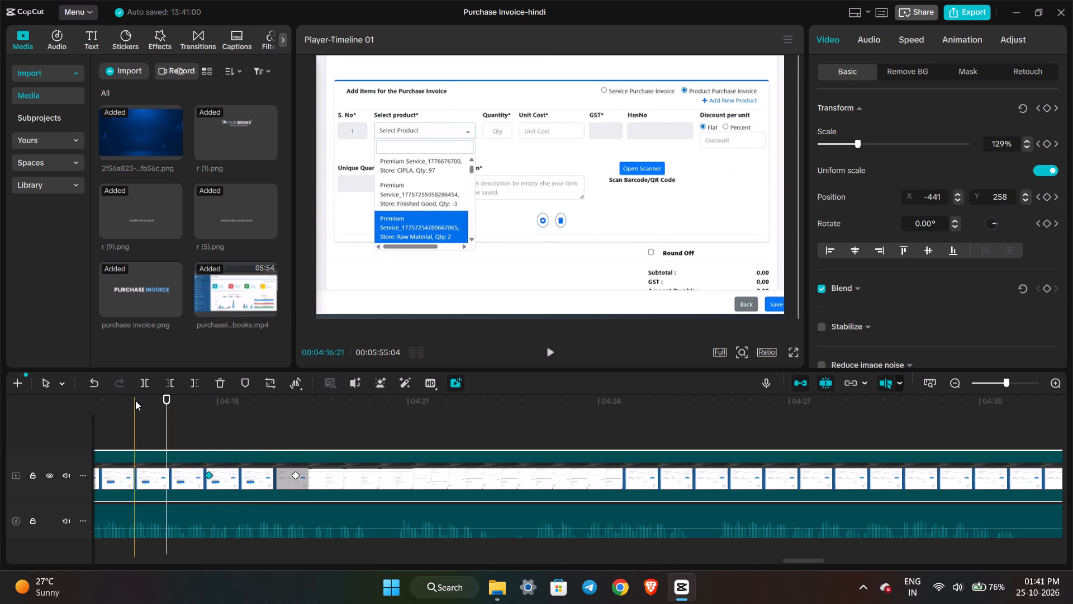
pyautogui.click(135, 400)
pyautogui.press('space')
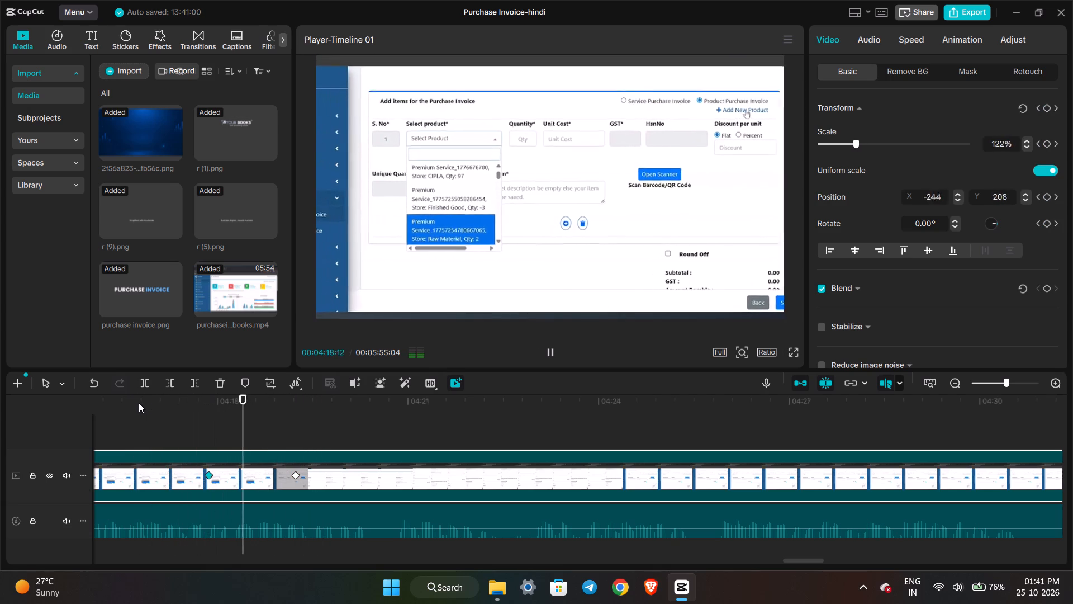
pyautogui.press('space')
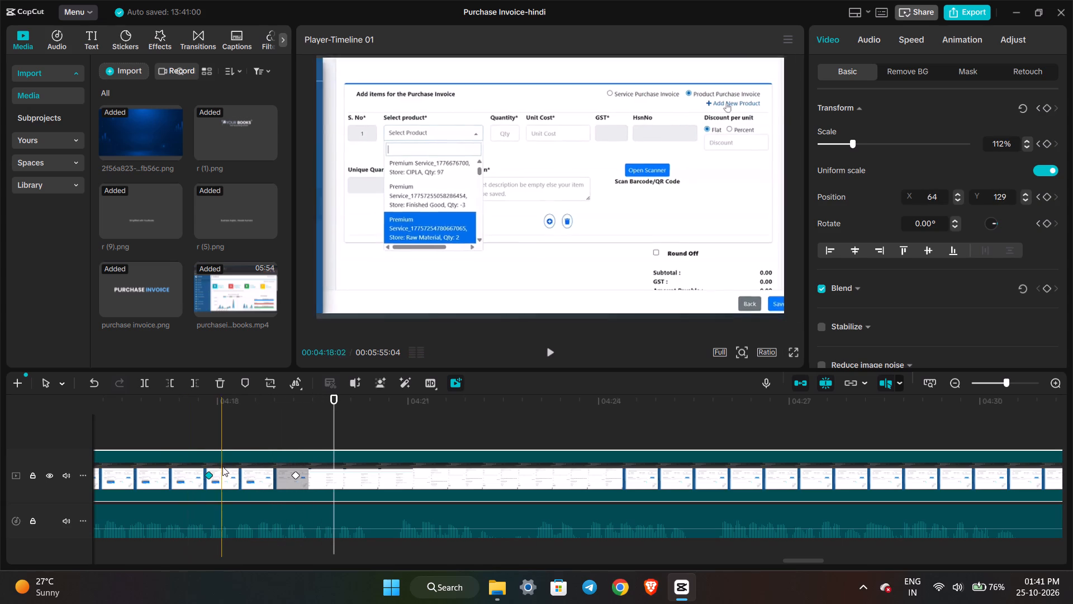
# Shorten the zoom-out by moving its start keyframe slightly later and its end keyframe earlier, to about 00:04:18:27.
pyautogui.moveTo(207, 475); pyautogui.dragTo(211, 475)
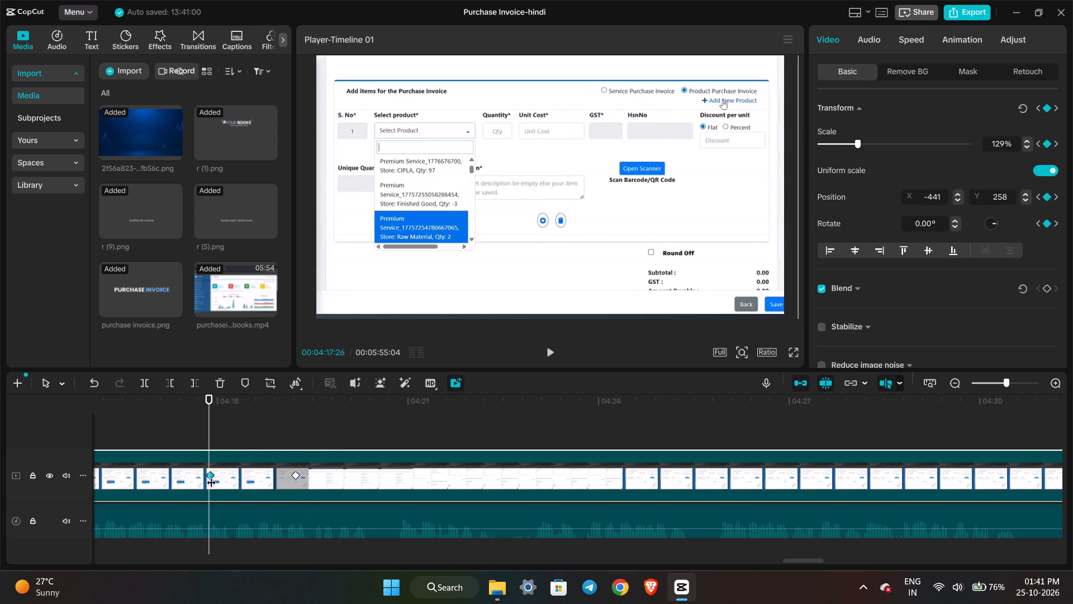
pyautogui.moveTo(211, 475); pyautogui.dragTo(215, 475)
pyautogui.moveTo(296, 473); pyautogui.dragTo(288, 474)
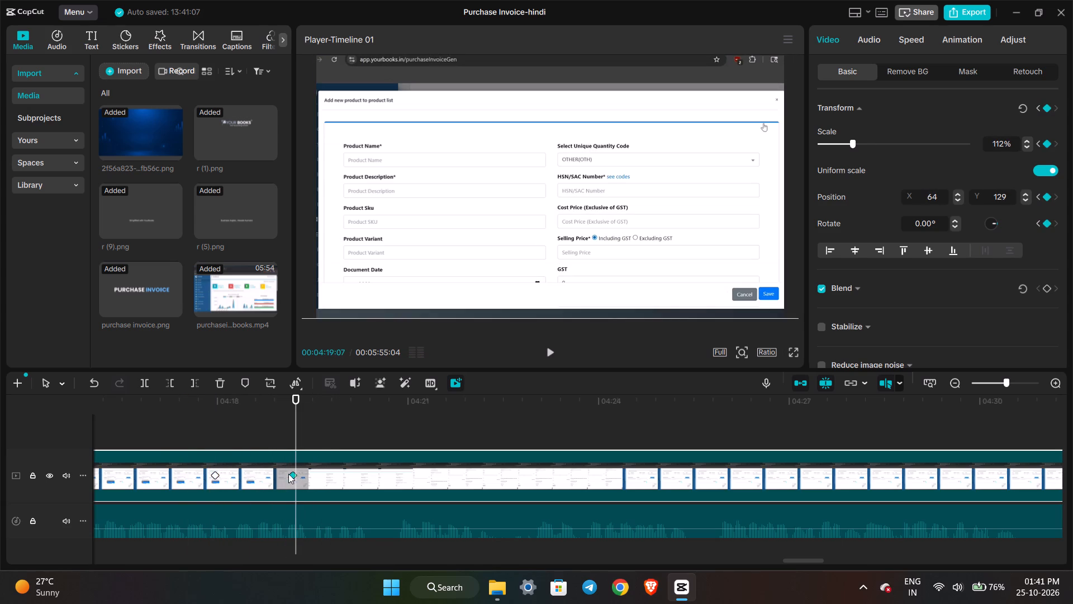
pyautogui.moveTo(288, 474); pyautogui.dragTo(275, 475)
# Preview the retimed zoom-out to the Add new product dialog, replaying it from just before its start keyframe.
pyautogui.click(201, 413)
pyautogui.press('space')
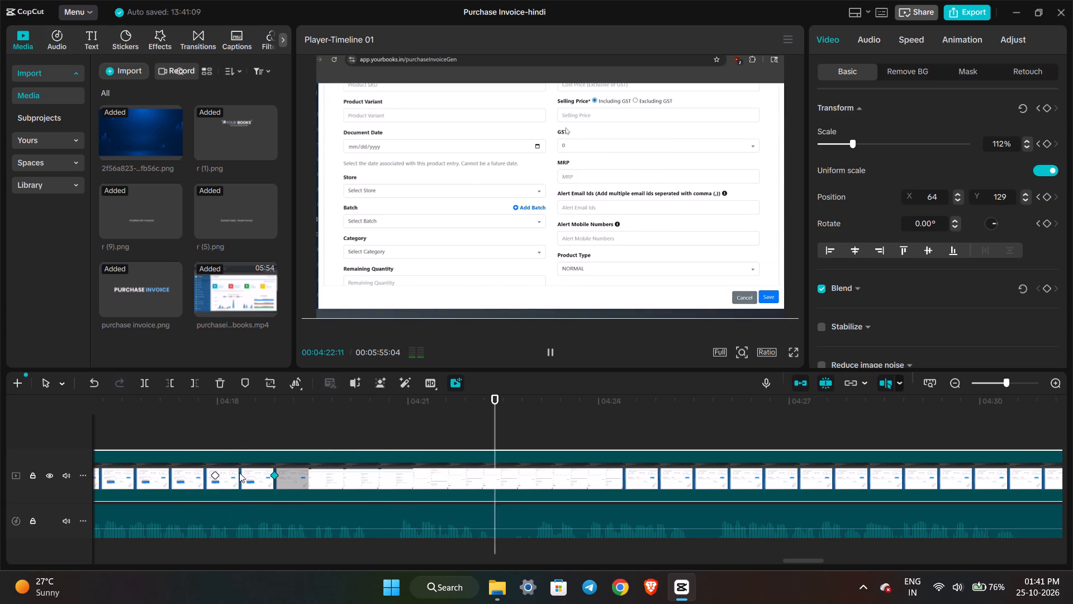
pyautogui.click(187, 414)
pyautogui.press('space')
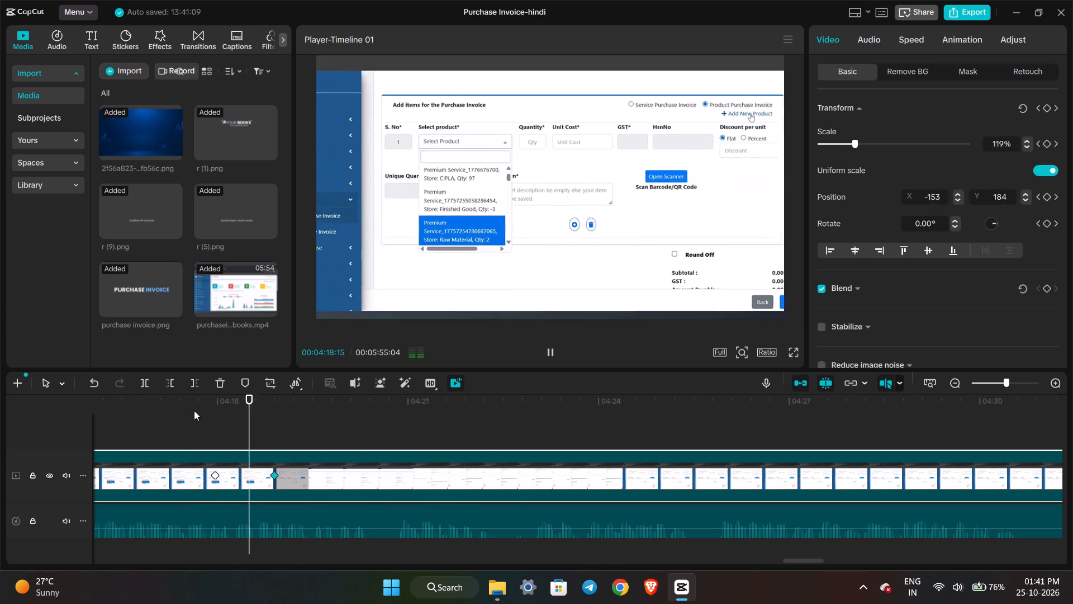
pyautogui.press('space')
# Move the zoom-out's start keyframe later, to just after 00:04:18, and go to the start of the transition.
pyautogui.moveTo(213, 474); pyautogui.dragTo(227, 477)
pyautogui.click(231, 406)
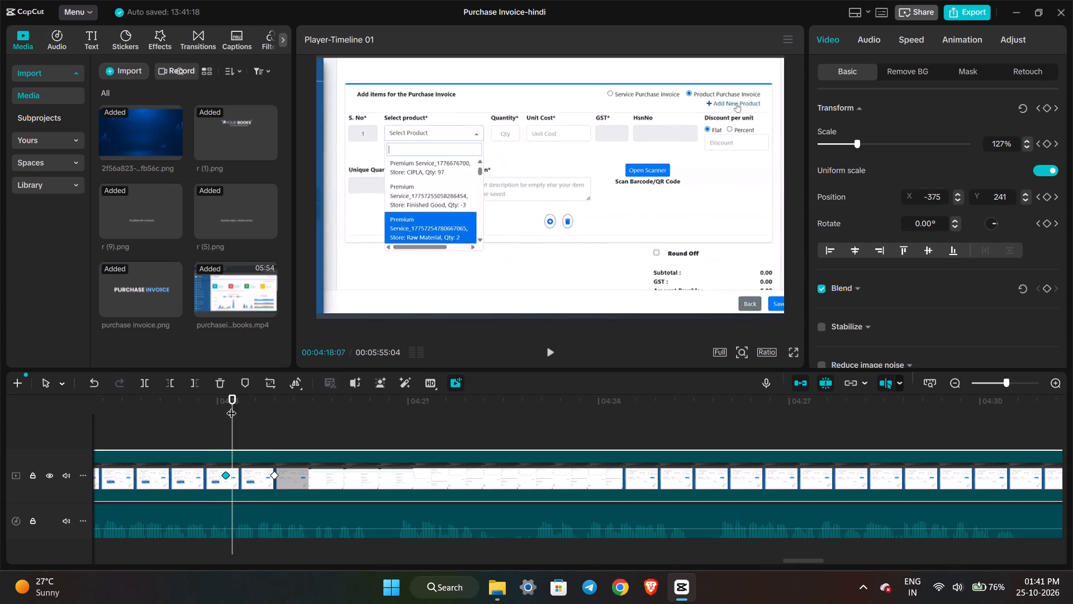
# Move the zoom-out's end keyframe later to about 00:04:19:07, shift its start keyframe later as well, and preview the transition.
pyautogui.press('space')
pyautogui.press('space')
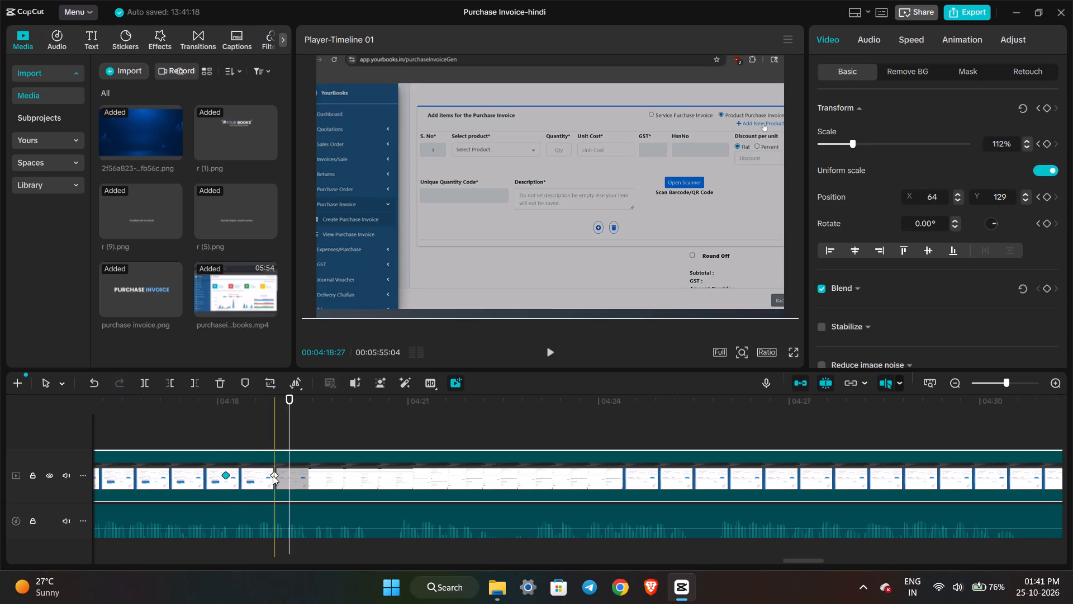
pyautogui.moveTo(273, 474); pyautogui.dragTo(295, 475)
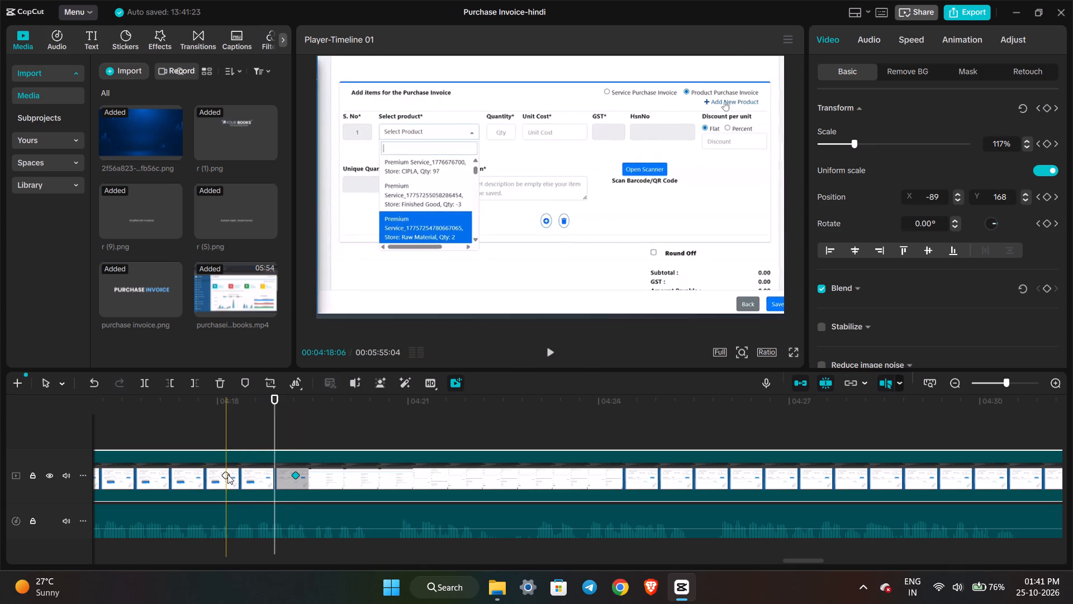
pyautogui.moveTo(224, 476); pyautogui.dragTo(258, 481)
pyautogui.click(246, 413)
pyautogui.press('space')
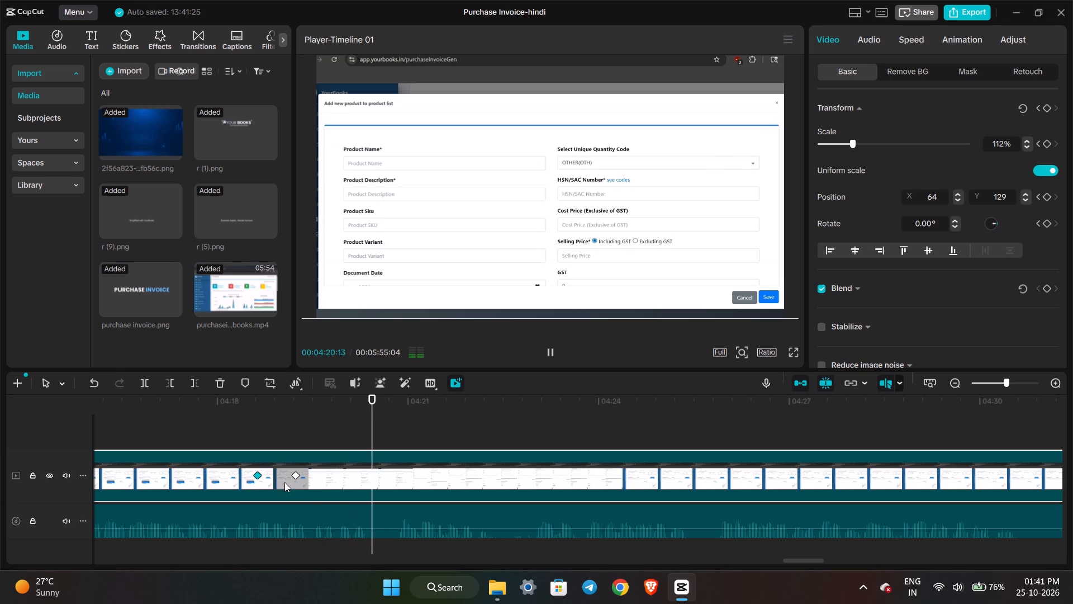
# Move the zoom-out's end keyframe slightly later, past 00:04:19:07, and preview the retimed transition.
pyautogui.moveTo(295, 474); pyautogui.dragTo(301, 475)
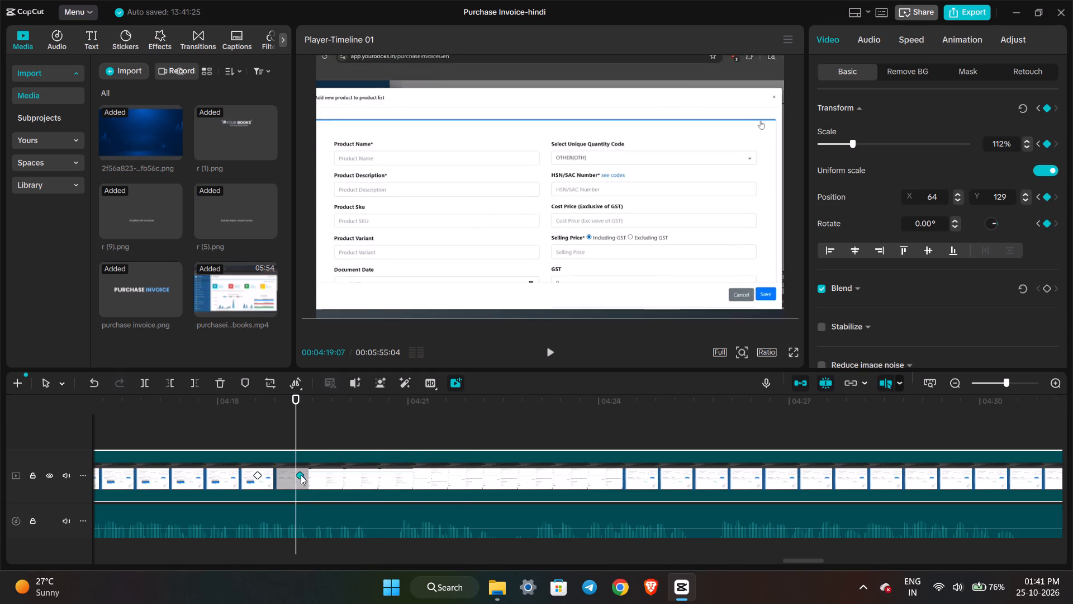
pyautogui.moveTo(301, 475); pyautogui.dragTo(309, 475)
pyautogui.click(260, 413)
pyautogui.press('space')
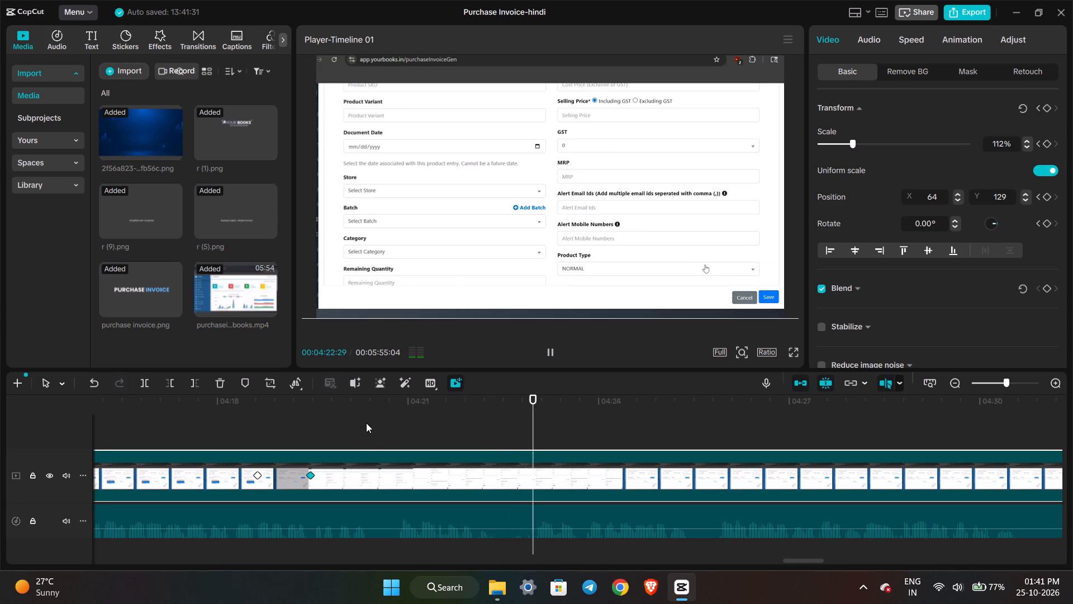
pyautogui.press('space')
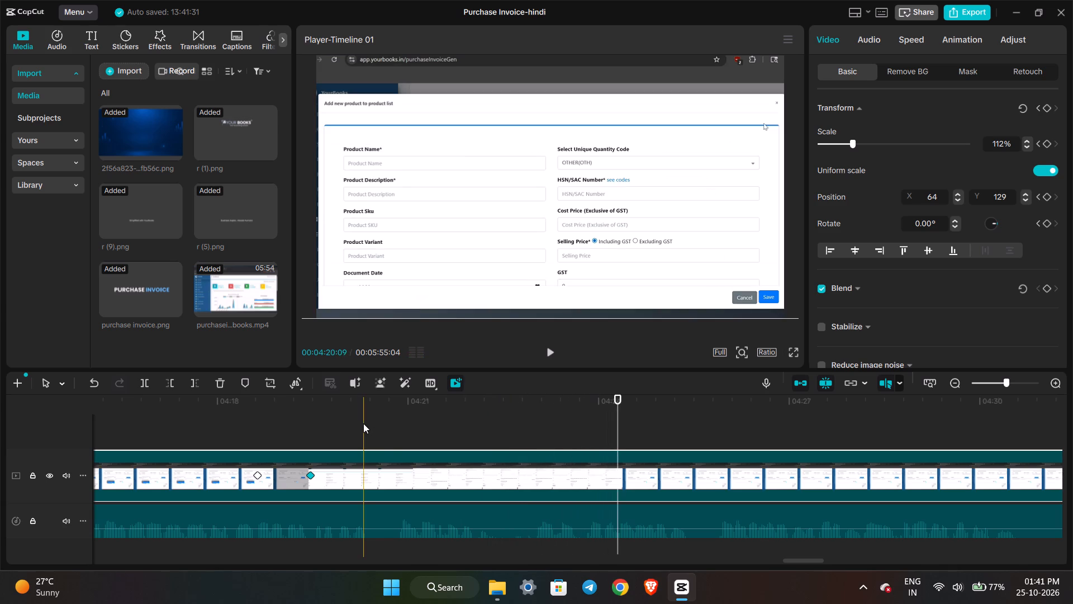
# Play through the Add new product dialog section to find the moment the dialog closes.
pyautogui.press('space')
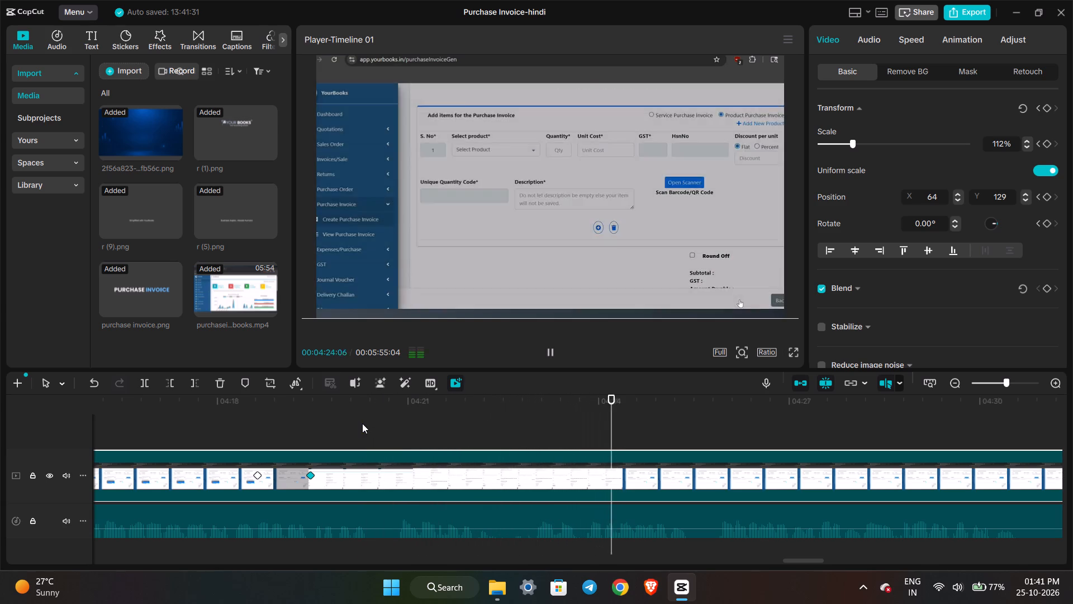
pyautogui.press('space')
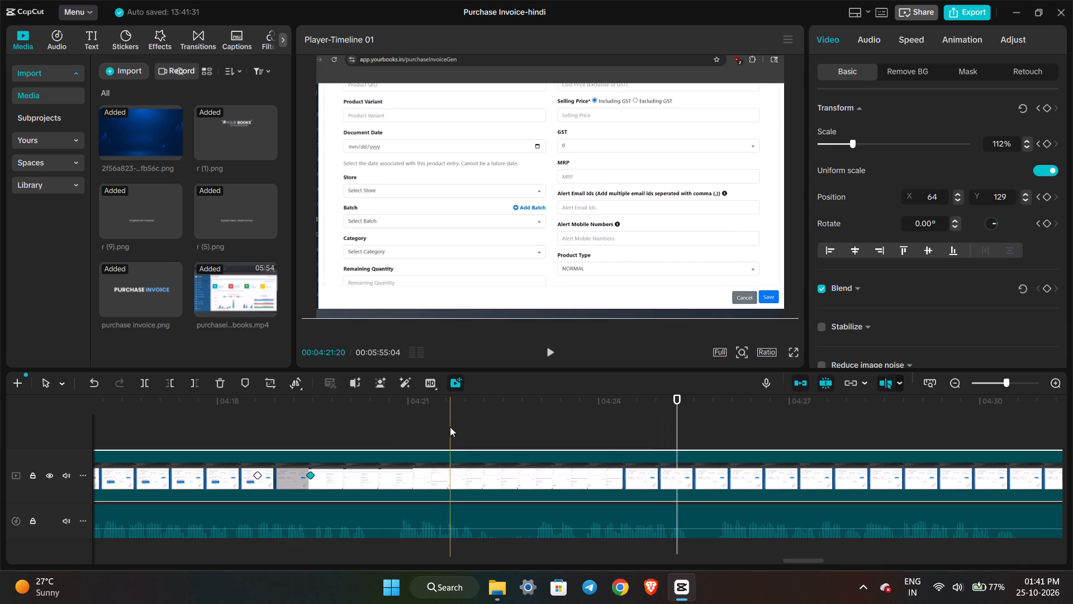
pyautogui.click(448, 422)
pyautogui.press('space')
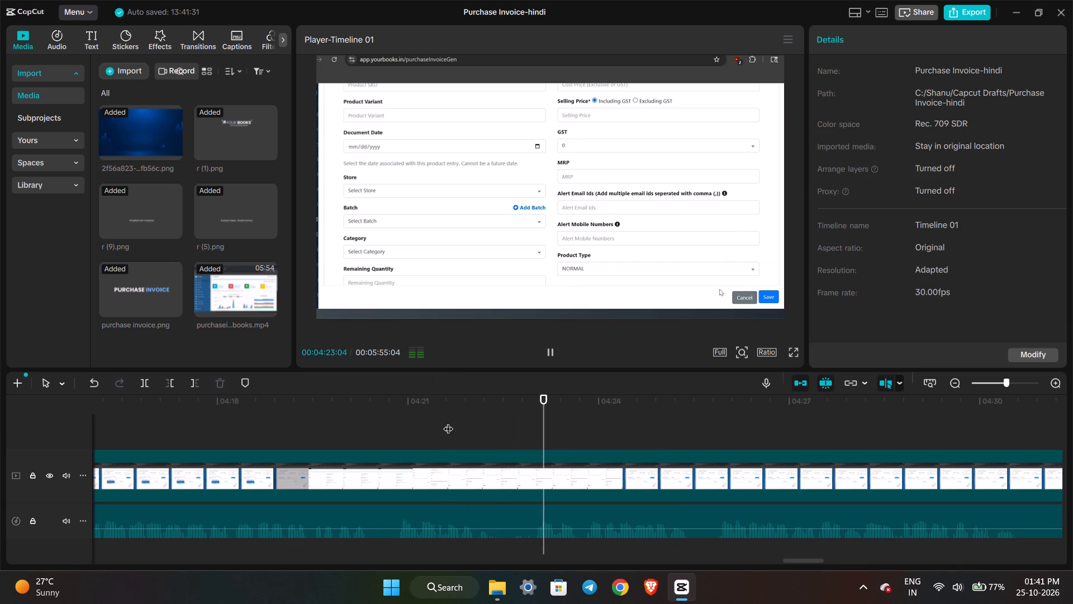
pyautogui.press('space')
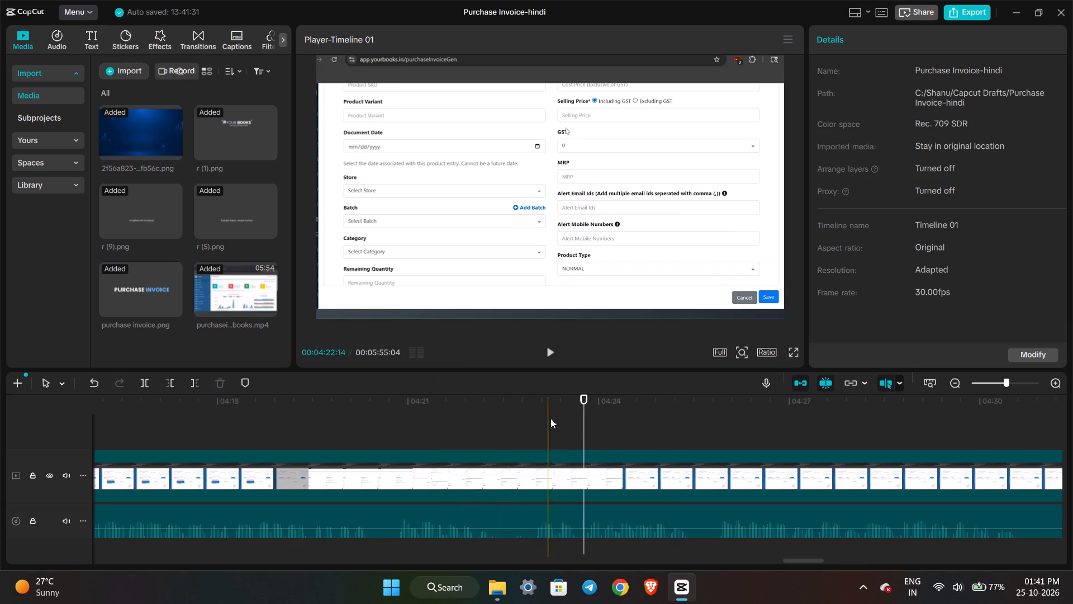
pyautogui.press('space')
pyautogui.press('space')
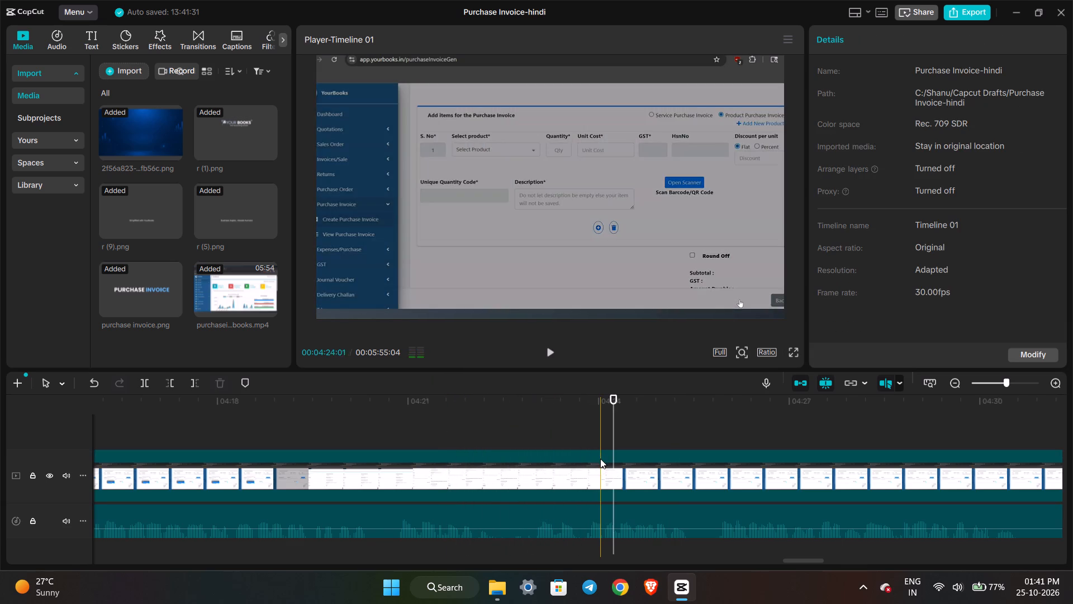
# Add a Transform keyframe to the video clip at 00:04:23:28, where the Add new product dialog closes.
pyautogui.click(592, 464)
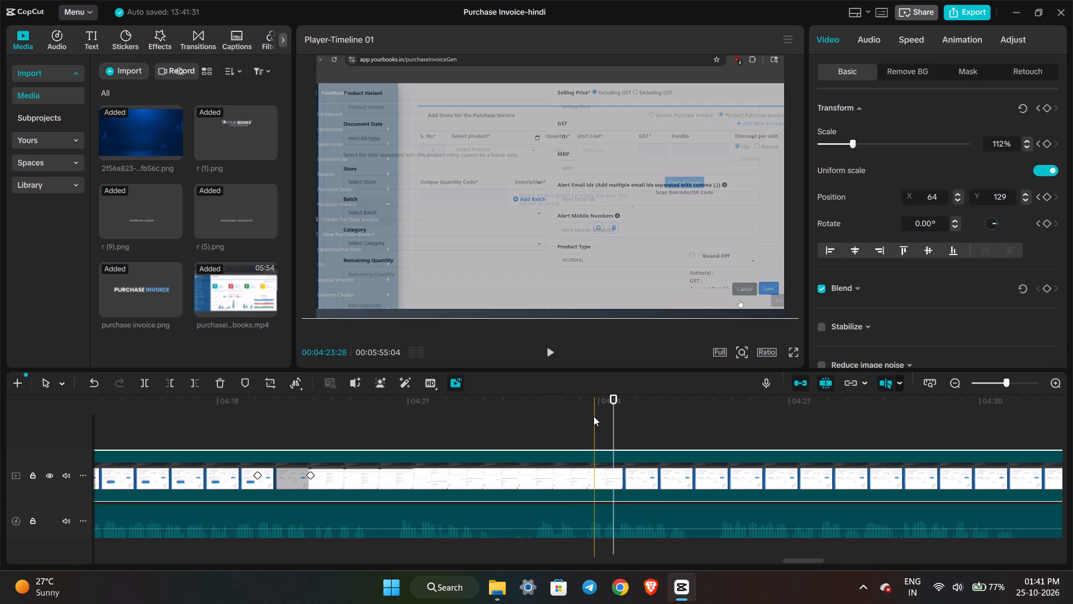
pyautogui.click(595, 414)
pyautogui.click(637, 486)
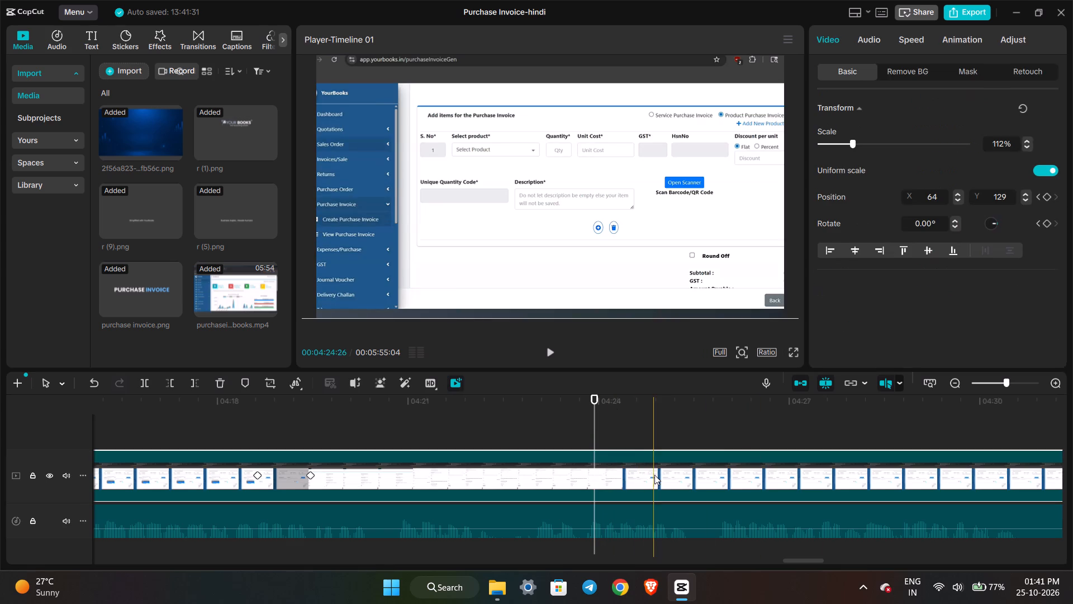
pyautogui.click(1046, 110)
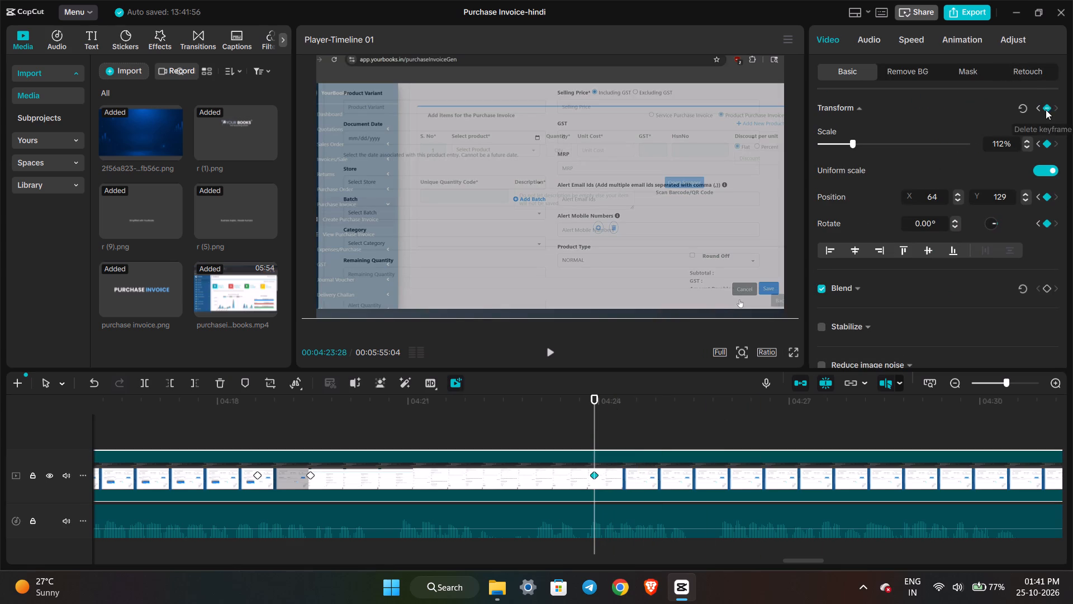
# Add a Transform keyframe at 00:04:24:15 with scale 129% and reposition the frame to X 557, Y 244, showing the sidebar.
pyautogui.click(630, 397)
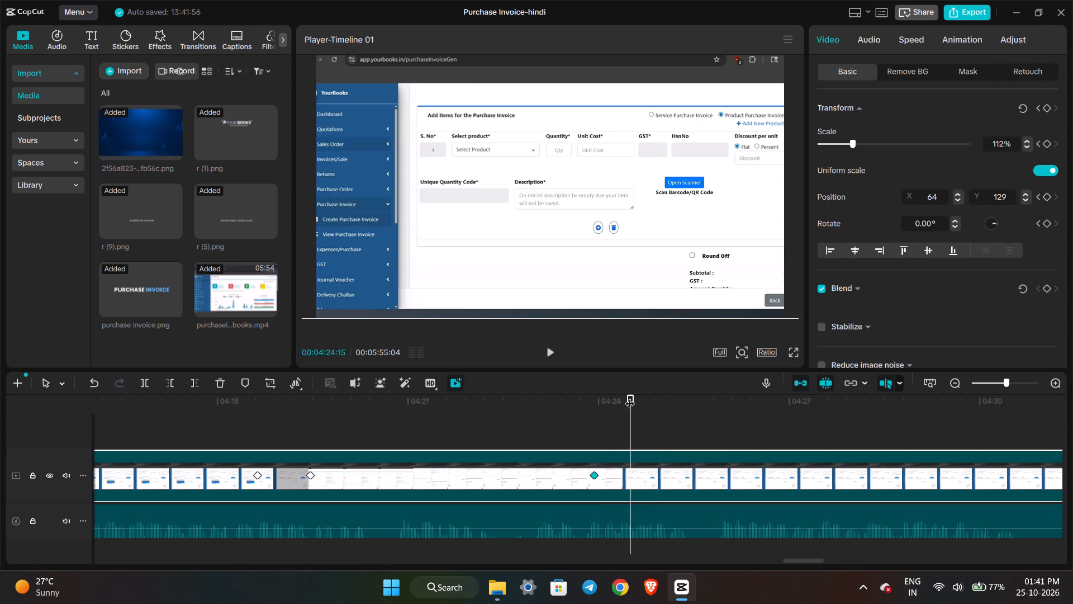
pyautogui.click(1044, 109)
pyautogui.doubleClick(998, 145)
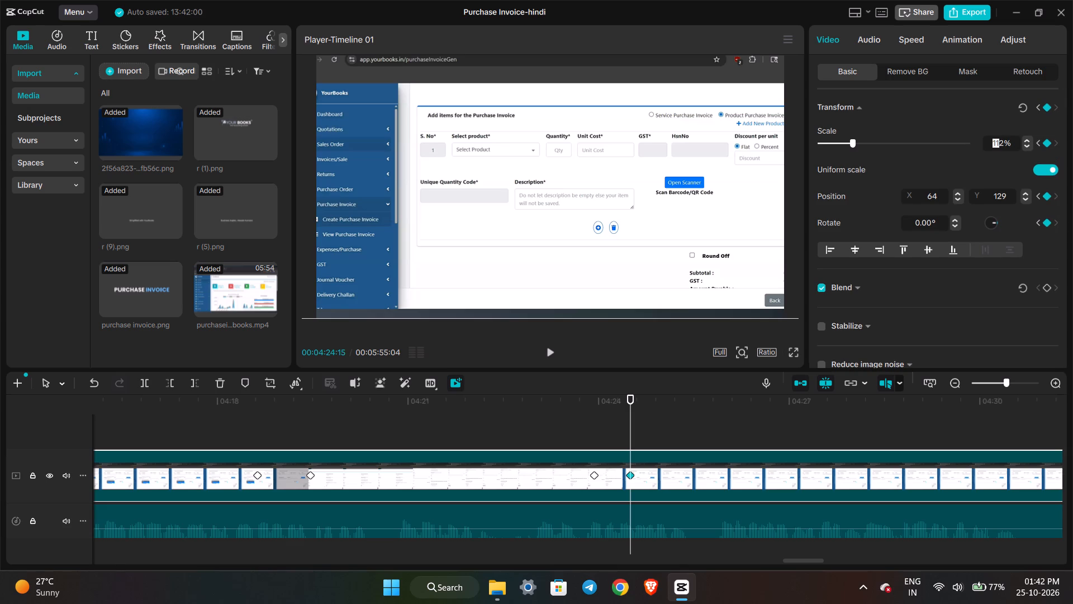
pyautogui.doubleClick(1008, 140)
pyautogui.write('12')
pyautogui.press('9')
pyautogui.click(951, 126)
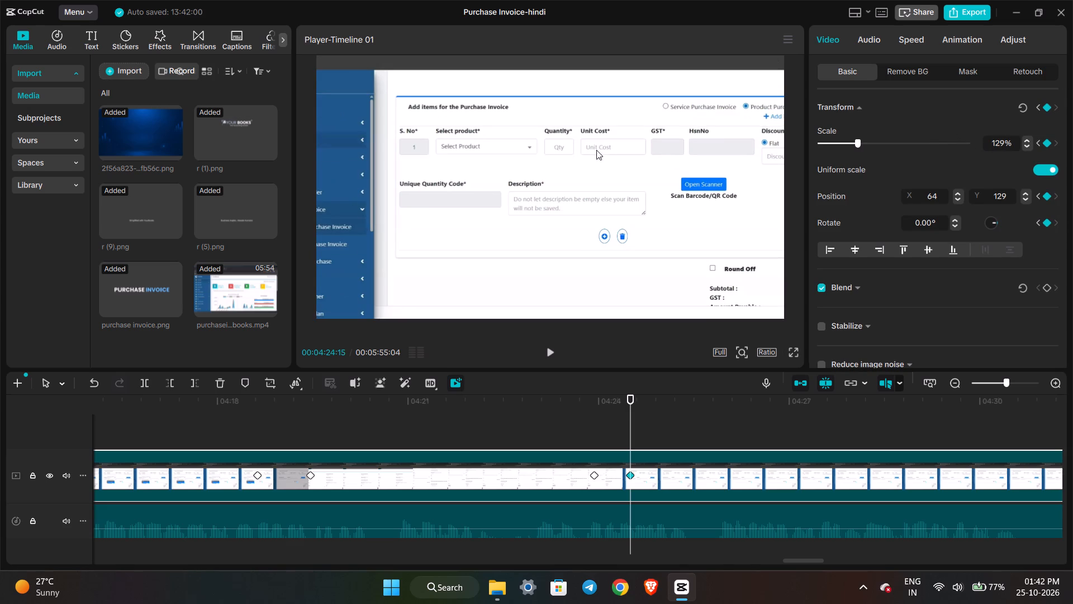
pyautogui.moveTo(497, 146); pyautogui.dragTo(565, 135)
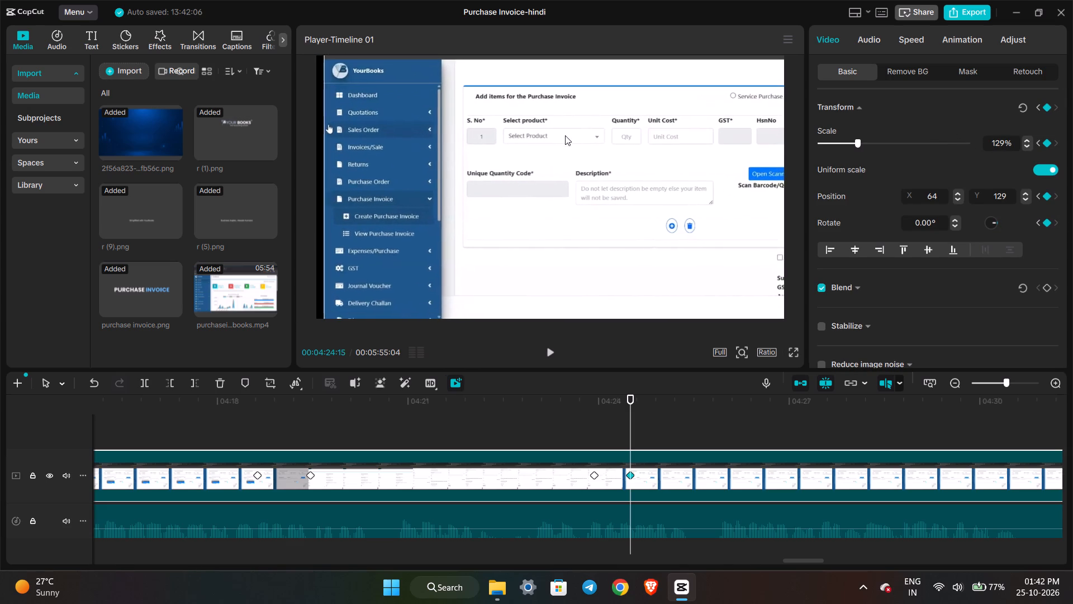
pyautogui.moveTo(565, 135); pyautogui.dragTo(561, 131)
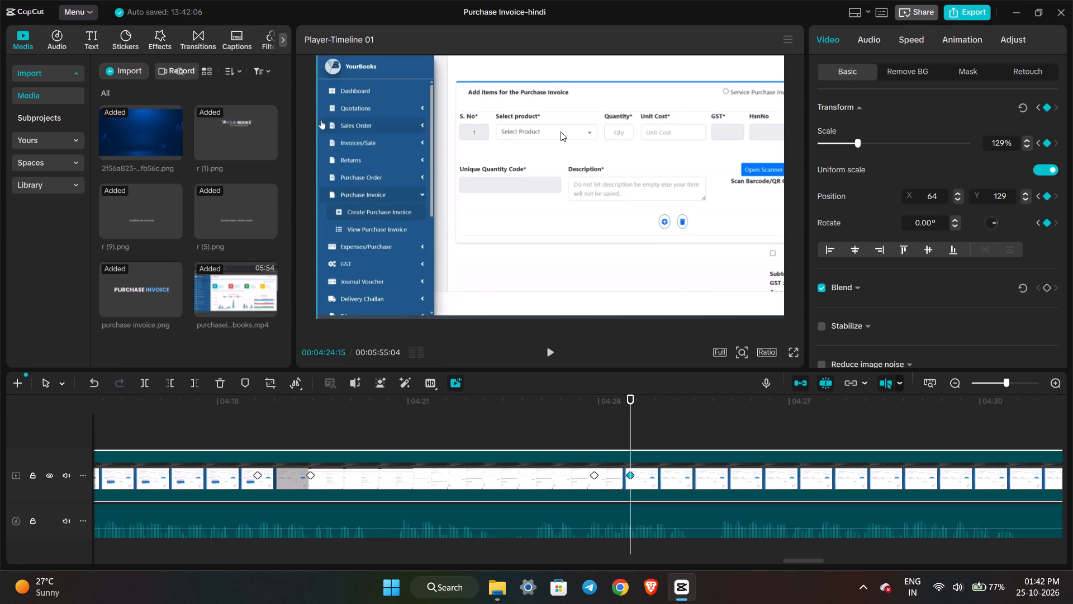
pyautogui.moveTo(561, 131); pyautogui.dragTo(560, 132)
# Preview the sidebar zoom and add a Transform keyframe at 00:04:26:25, just before the Inventory menu expands.
pyautogui.press('space')
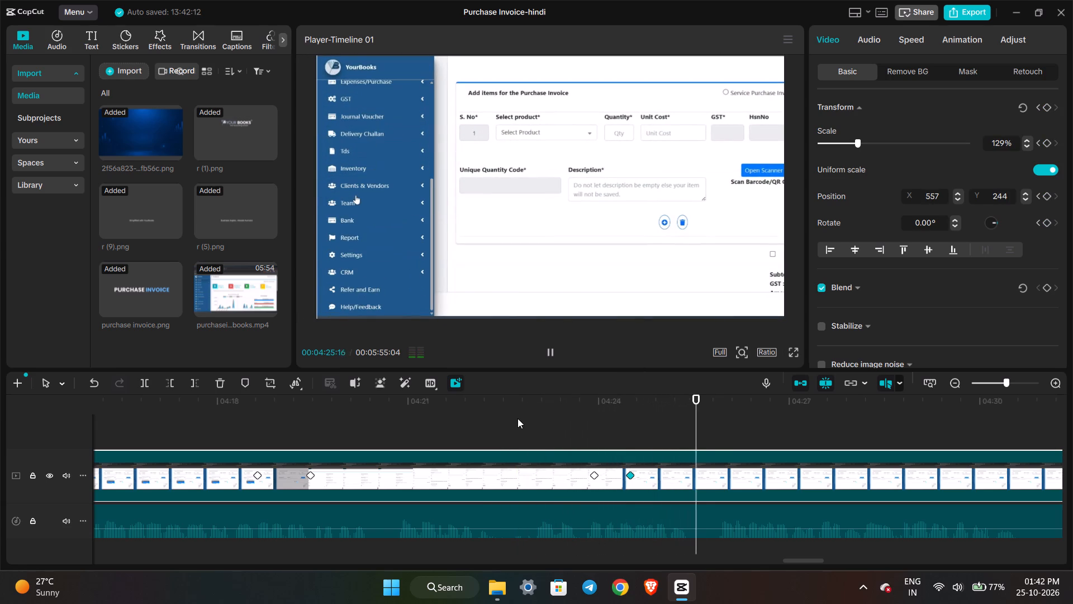
pyautogui.press('space')
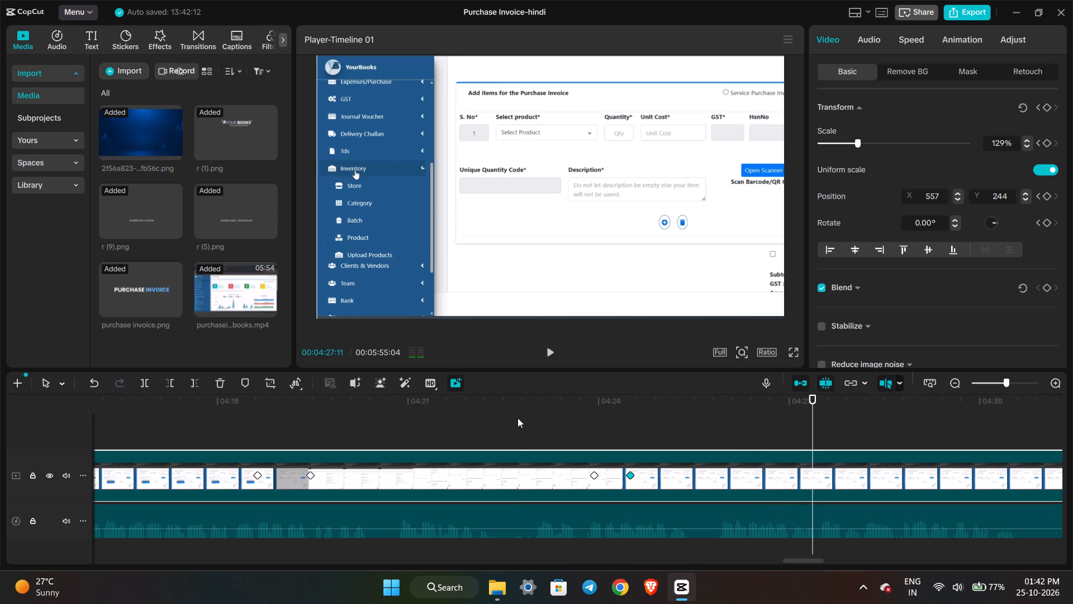
pyautogui.click(778, 424)
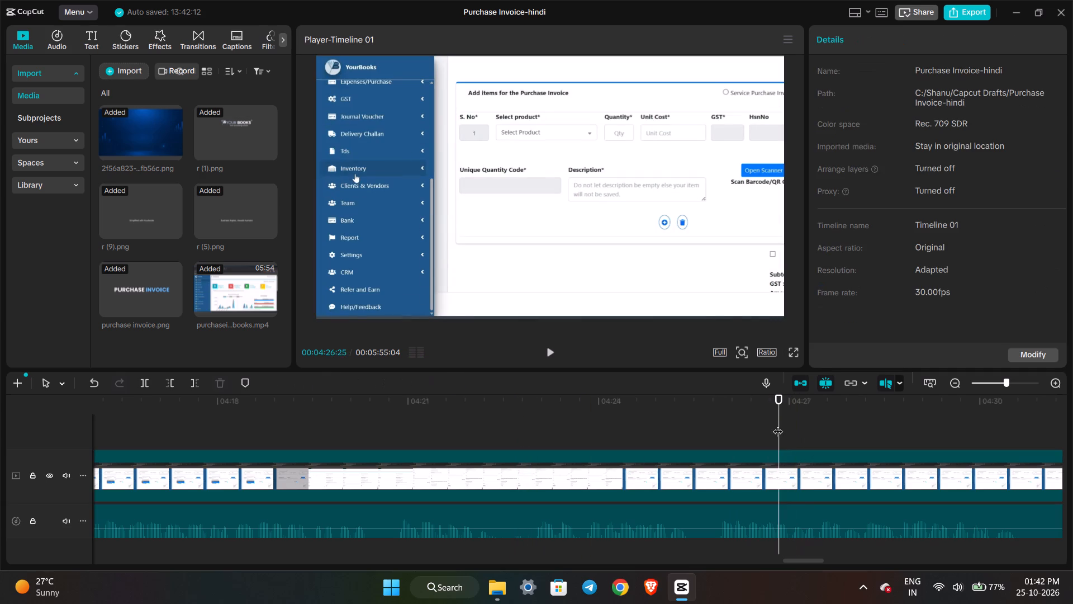
pyautogui.click(768, 469)
pyautogui.moveTo(1002, 101); pyautogui.dragTo(1020, 105)
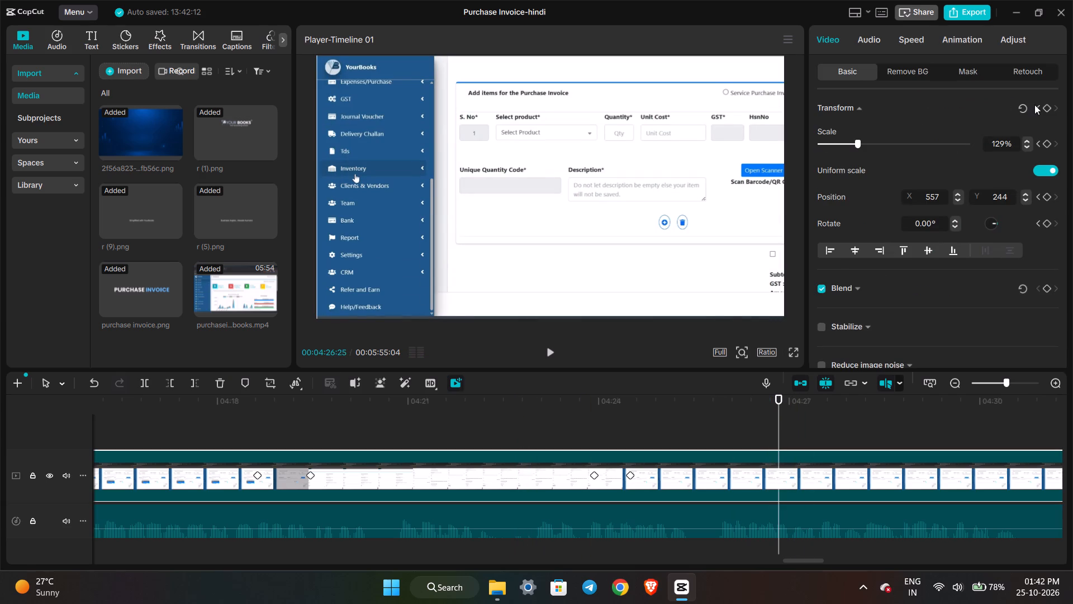
pyautogui.click(1043, 107)
pyautogui.click(814, 459)
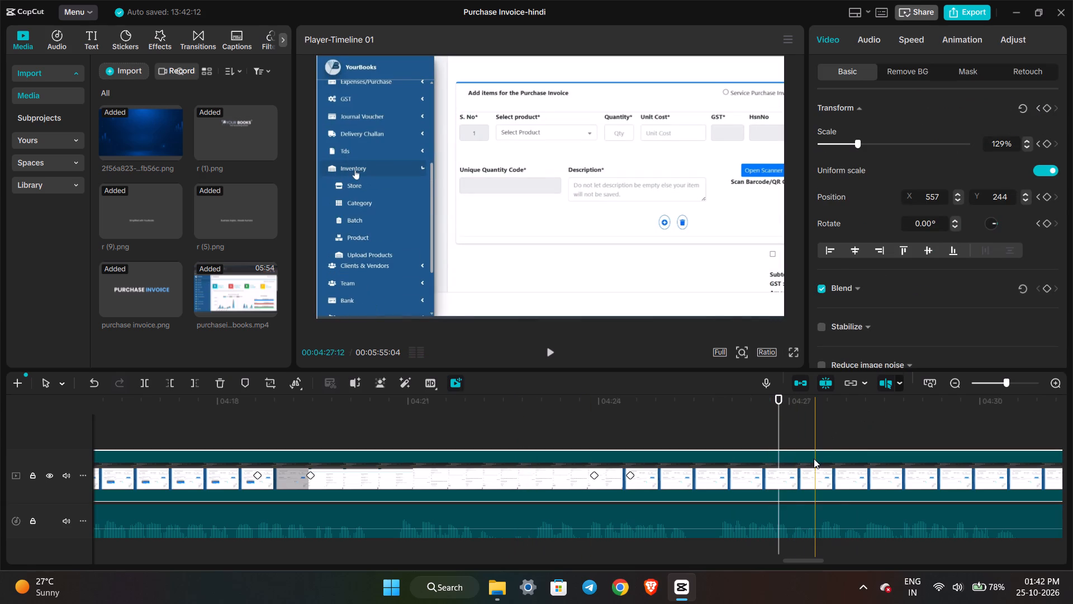
pyautogui.click(795, 482)
pyautogui.click(808, 457)
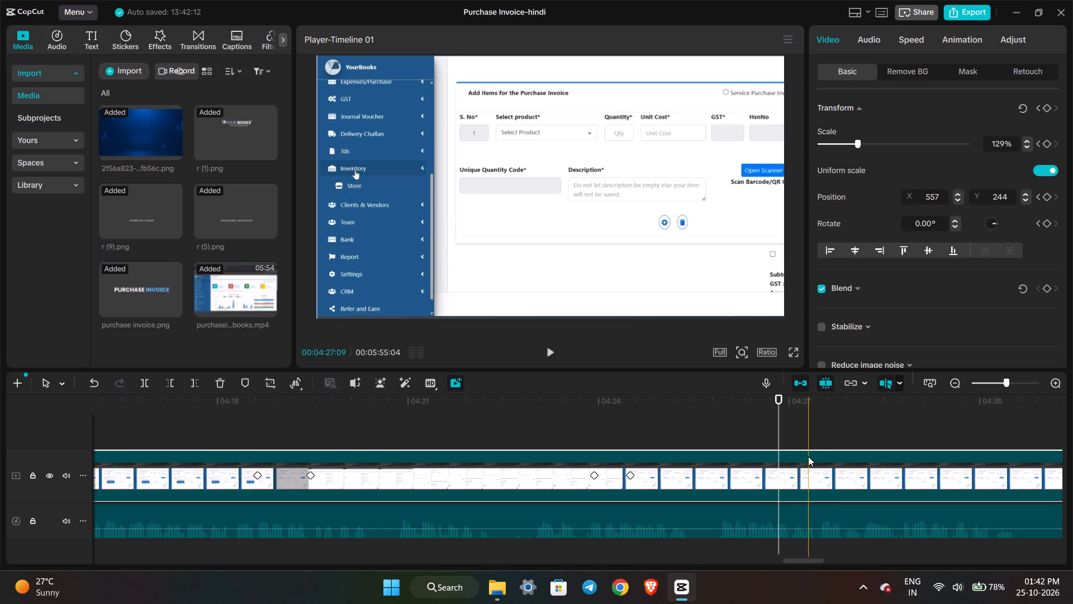
pyautogui.click(1046, 106)
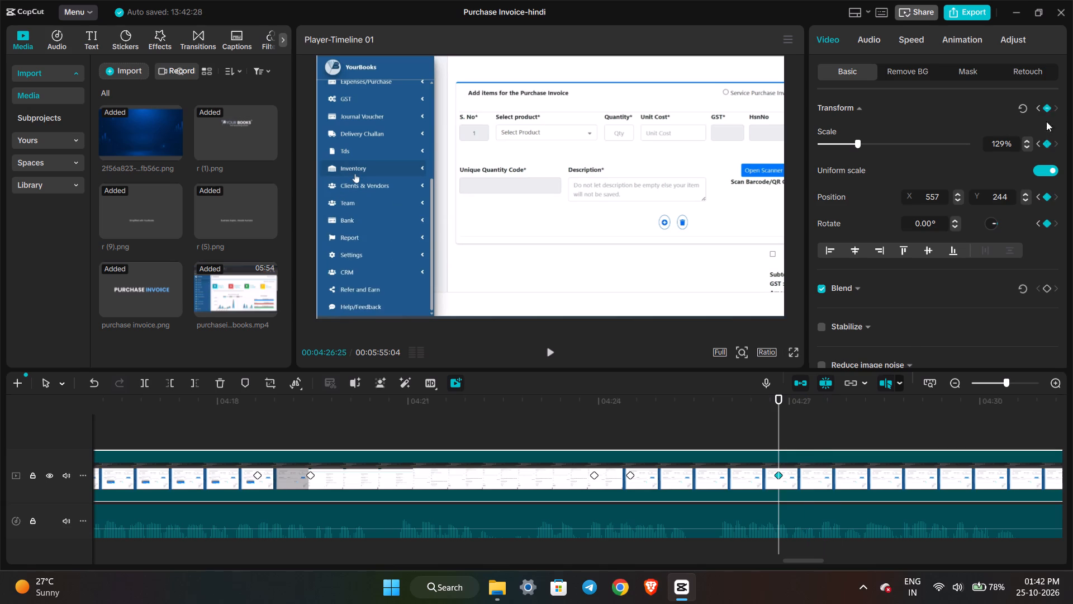
# Add a Transform keyframe at 00:04:27:11 with scale 152% and reposition the frame to X 998, Y 287, showing the Inventory submenu.
pyautogui.click(818, 405)
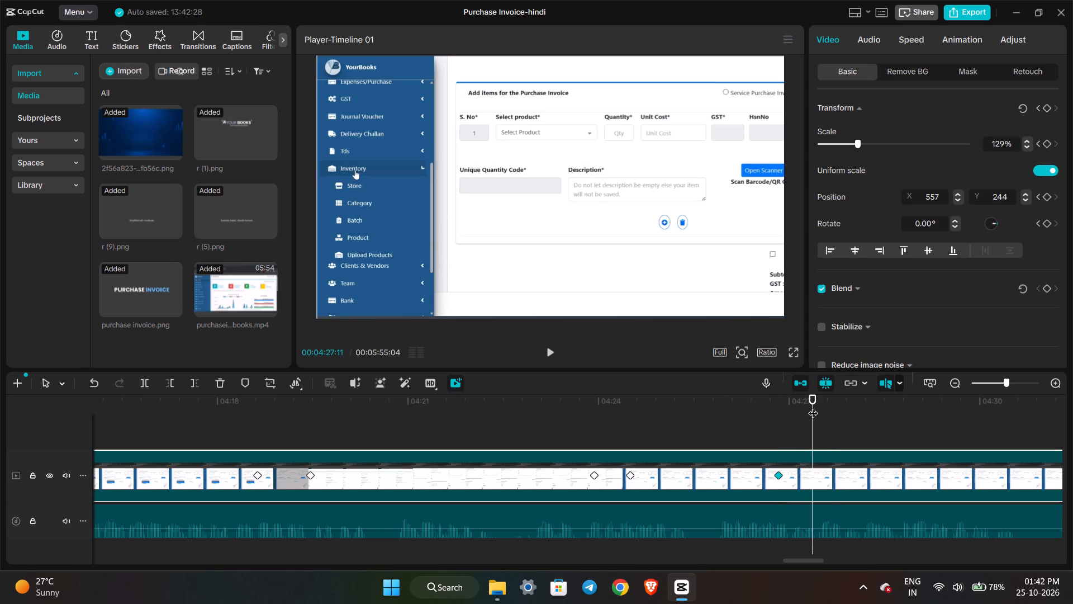
pyautogui.click(813, 406)
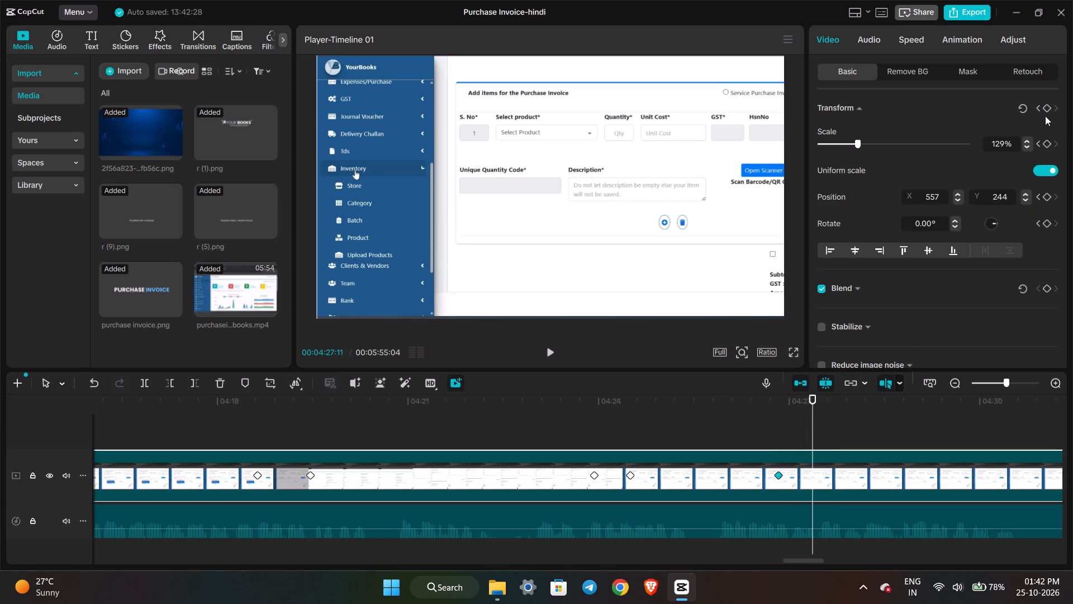
pyautogui.click(1045, 111)
pyautogui.doubleClick(1027, 138)
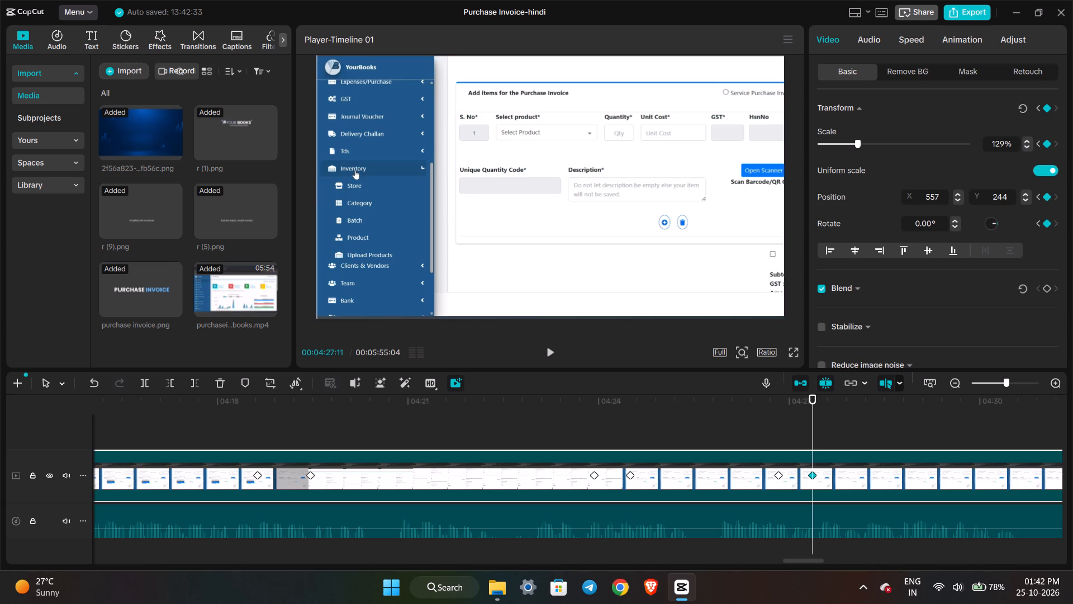
pyautogui.doubleClick(999, 145)
pyautogui.doubleClick(999, 145)
pyautogui.write('152')
pyautogui.click(972, 129)
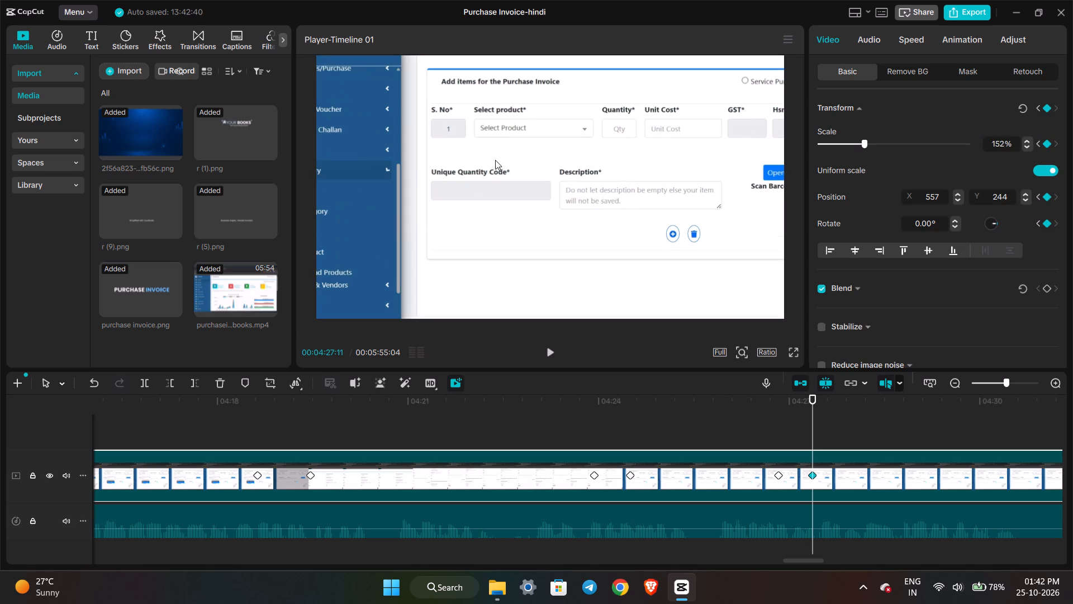
pyautogui.moveTo(487, 159); pyautogui.dragTo(515, 159)
pyautogui.moveTo(515, 159); pyautogui.dragTo(561, 154)
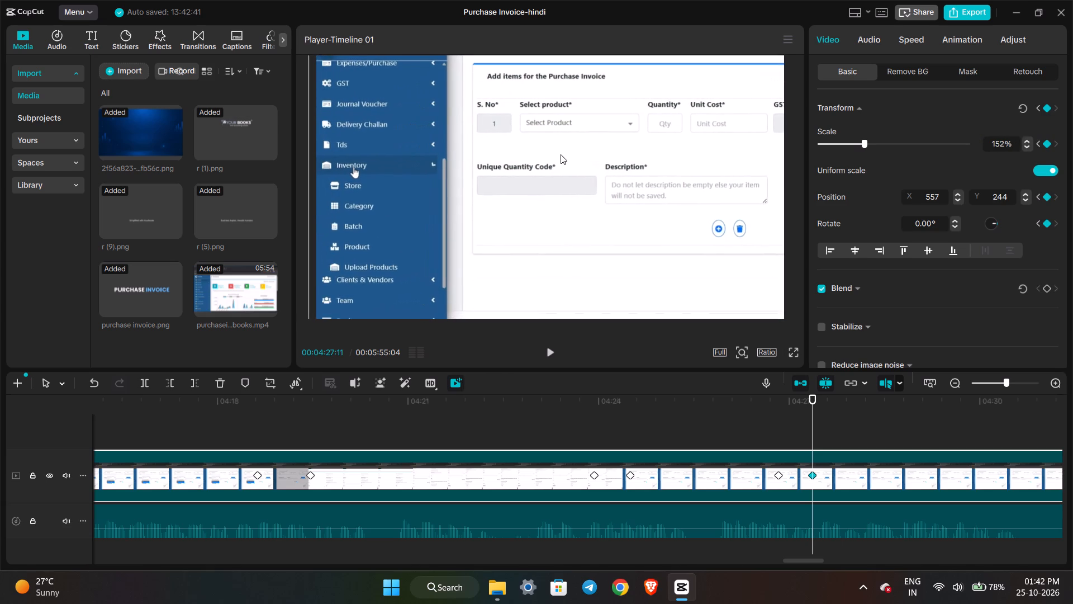
pyautogui.moveTo(561, 154); pyautogui.dragTo(566, 154)
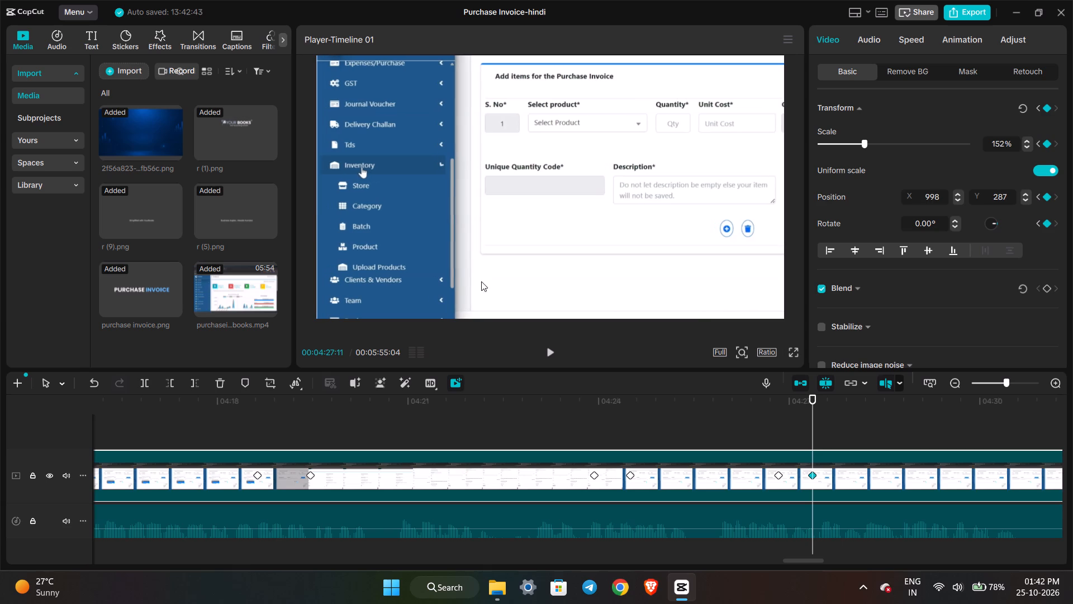
# Preview the Inventory submenu zoom and move the frame at 00:04:27:11 up to X 998, Y 353.
pyautogui.press('space')
pyautogui.press('space')
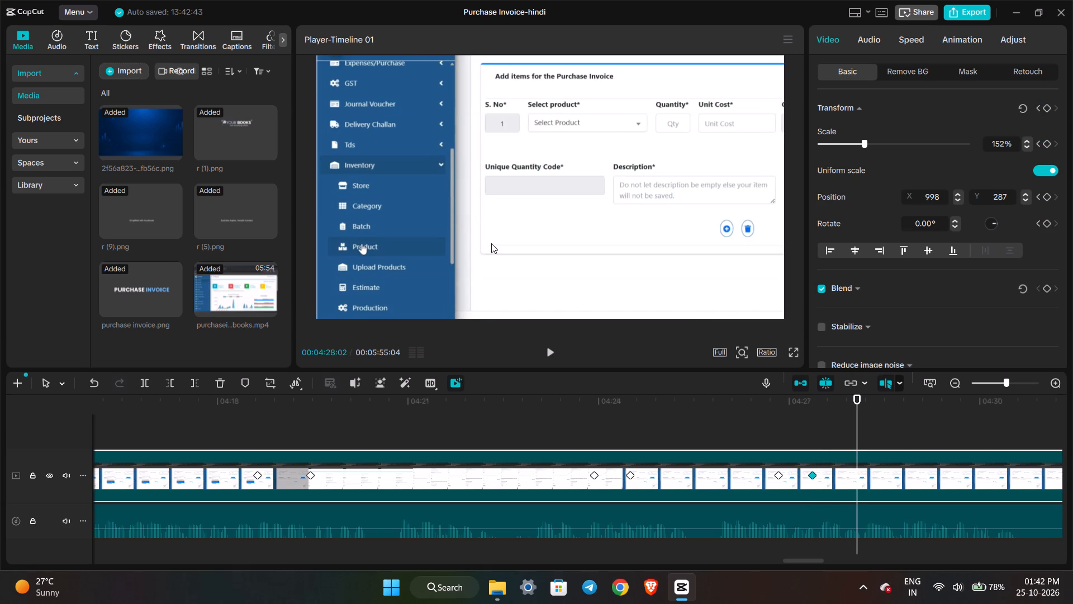
pyautogui.click(810, 471)
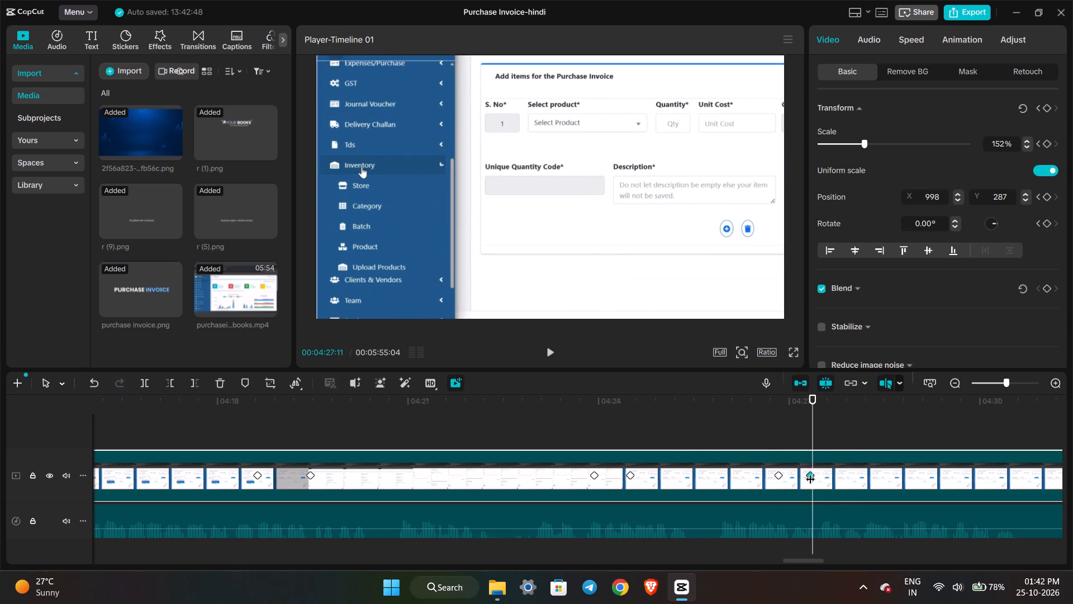
pyautogui.moveTo(572, 243); pyautogui.dragTo(571, 238)
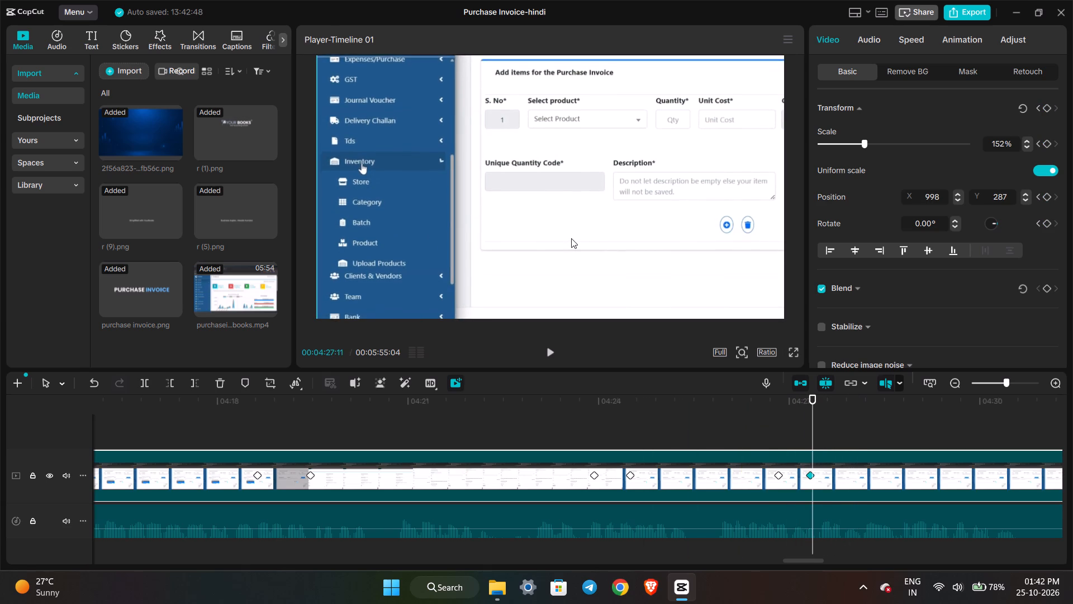
pyautogui.moveTo(571, 238); pyautogui.dragTo(571, 235)
# Preview the submenu section and add a Transform keyframe at 00:04:31:02, before the Select Product dropdown opens.
pyautogui.press('space')
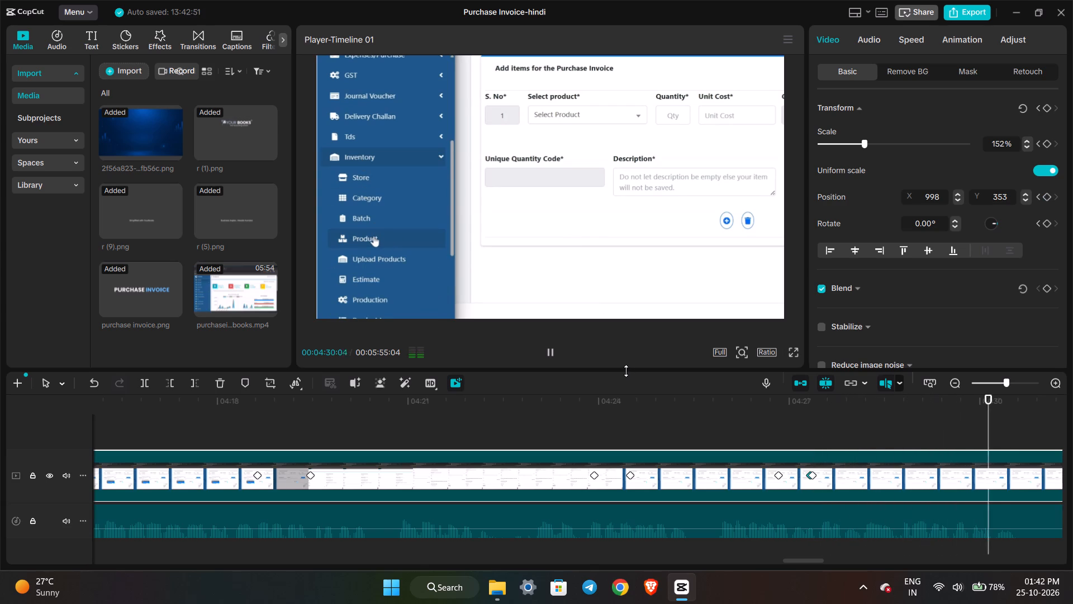
pyautogui.press('space')
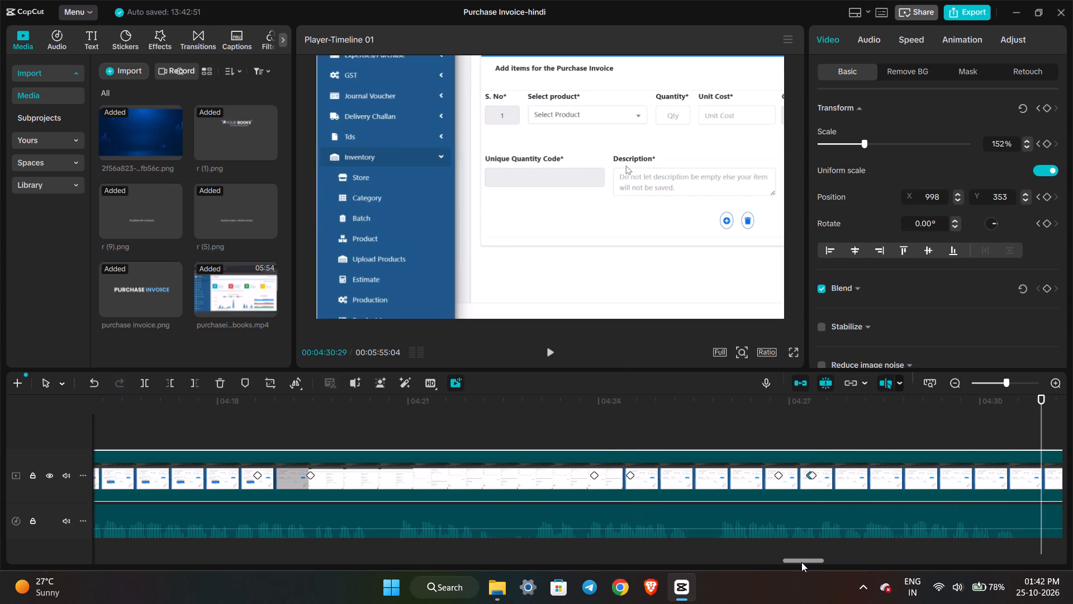
pyautogui.moveTo(801, 562); pyautogui.dragTo(829, 561)
pyautogui.press('space')
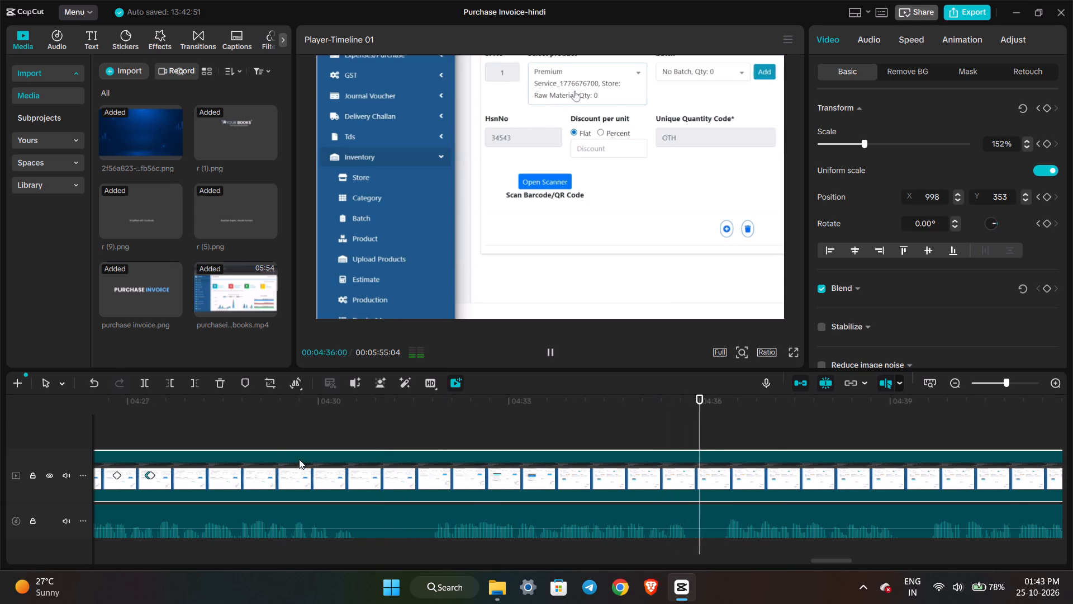
pyautogui.click(175, 406)
pyautogui.press('space')
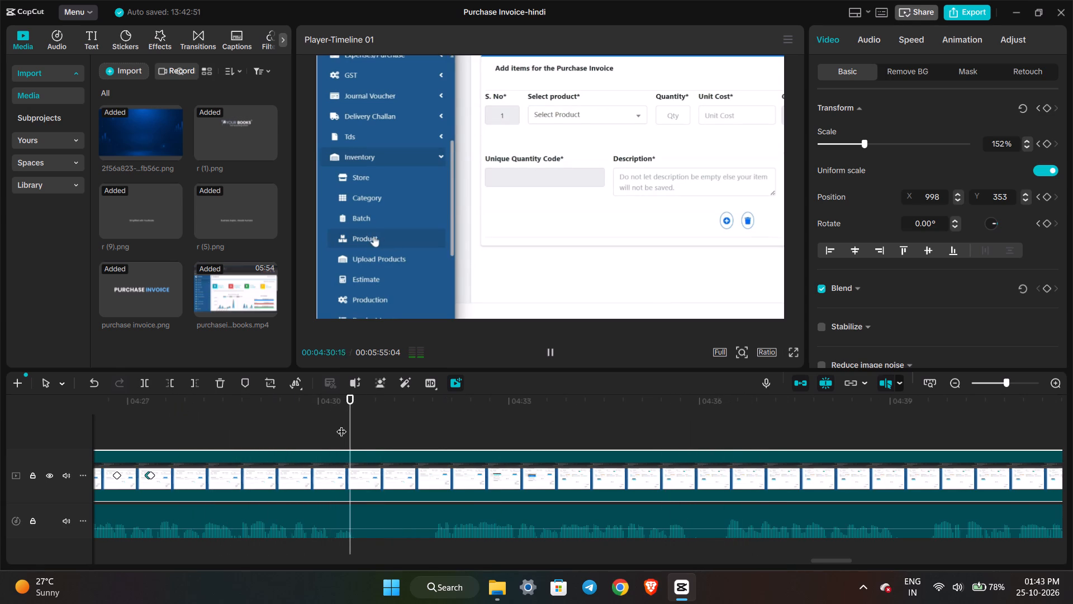
pyautogui.press('space')
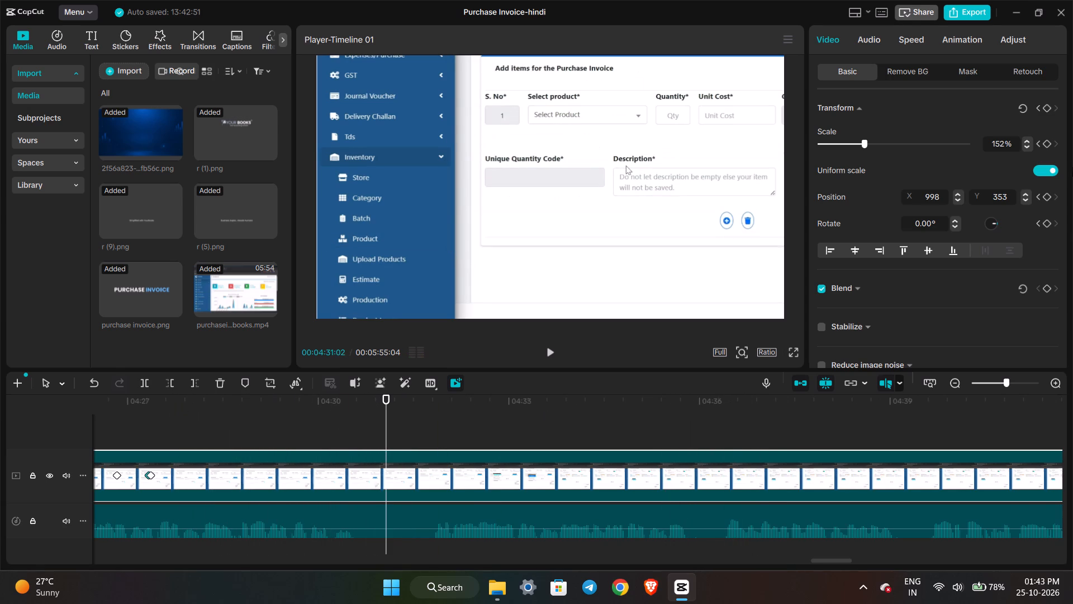
pyautogui.click(1048, 103)
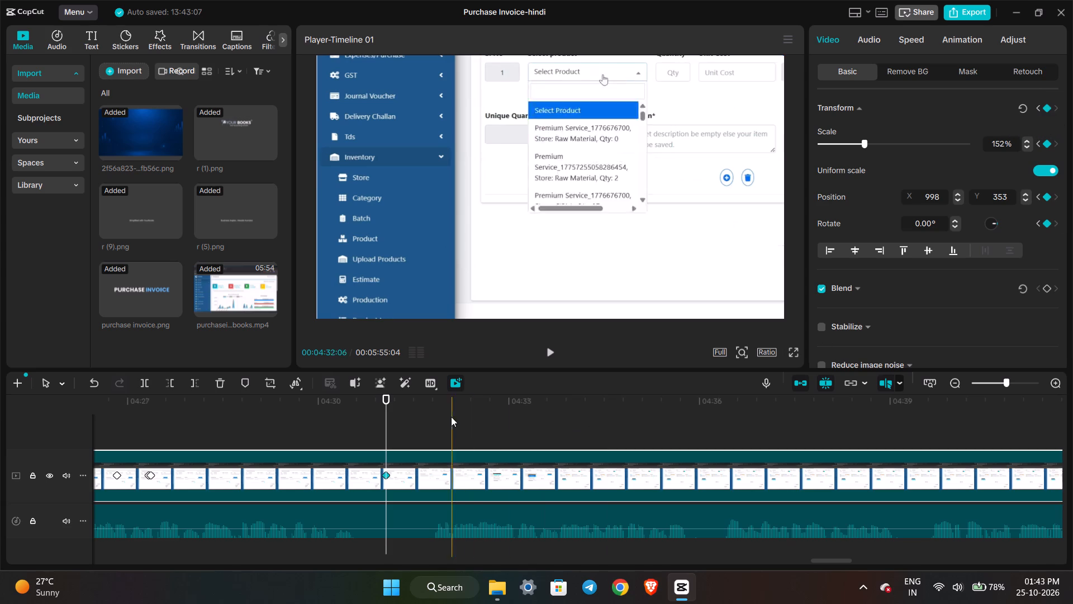
# Add a Transform keyframe at 00:04:31:27 with scale 129% and reposition the frame to X -467, Y 227, showing the product item form.
pyautogui.click(440, 407)
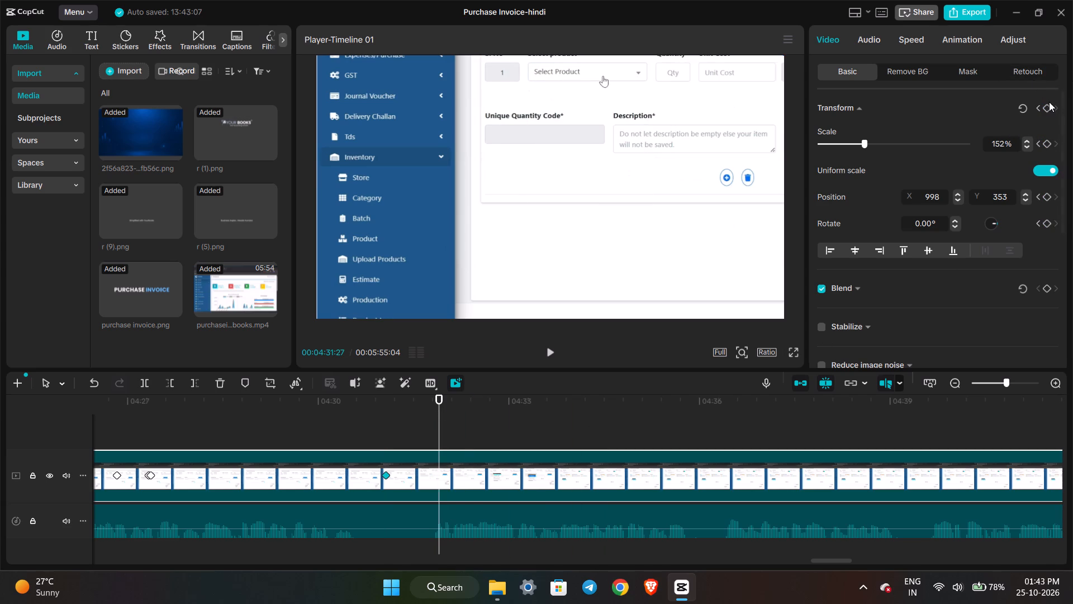
pyautogui.click(1047, 105)
pyautogui.doubleClick(998, 145)
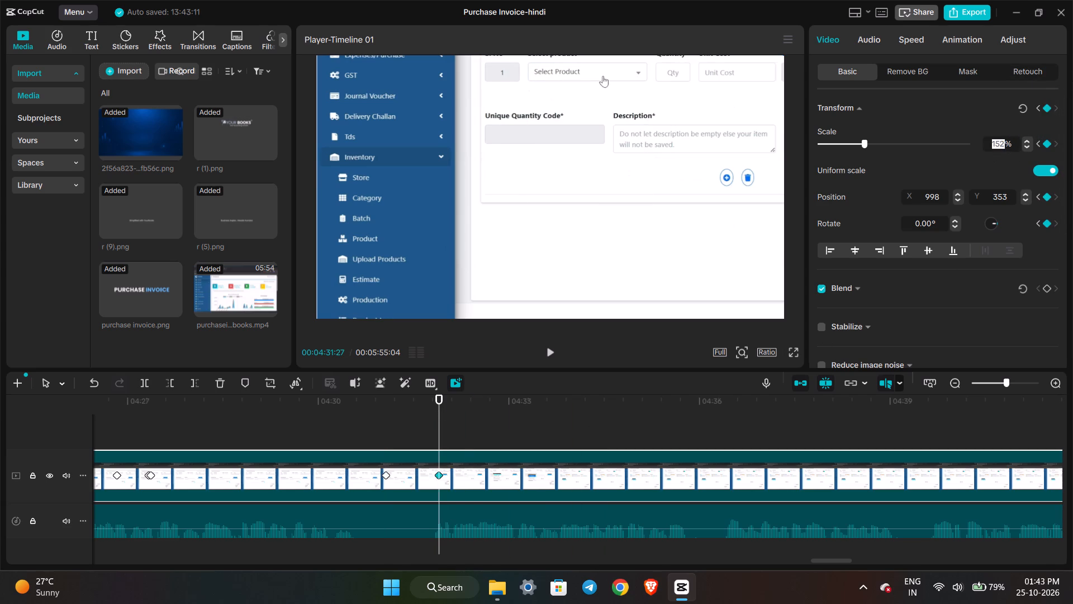
pyautogui.press('1')
pyautogui.press('2')
pyautogui.press('6')
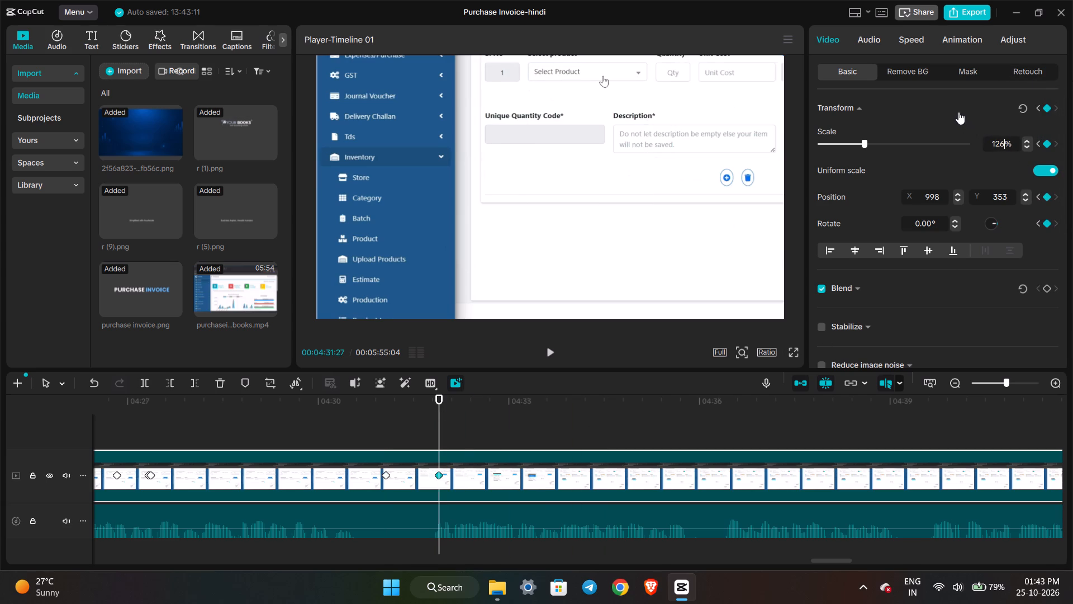
pyautogui.press('BackSpace')
pyautogui.press('9')
pyautogui.click(949, 107)
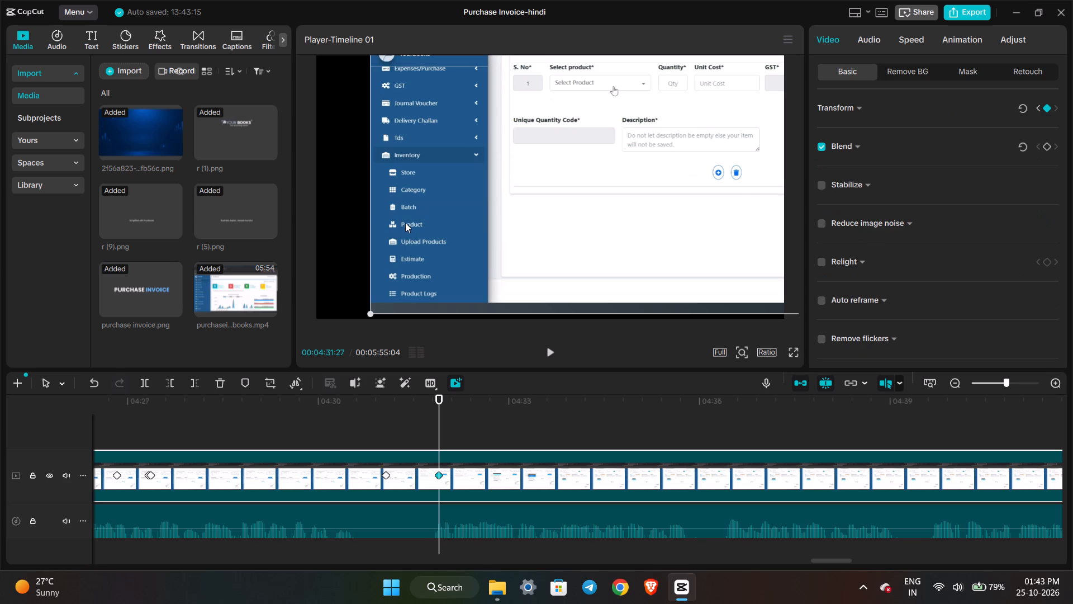
pyautogui.moveTo(422, 207); pyautogui.dragTo(362, 223)
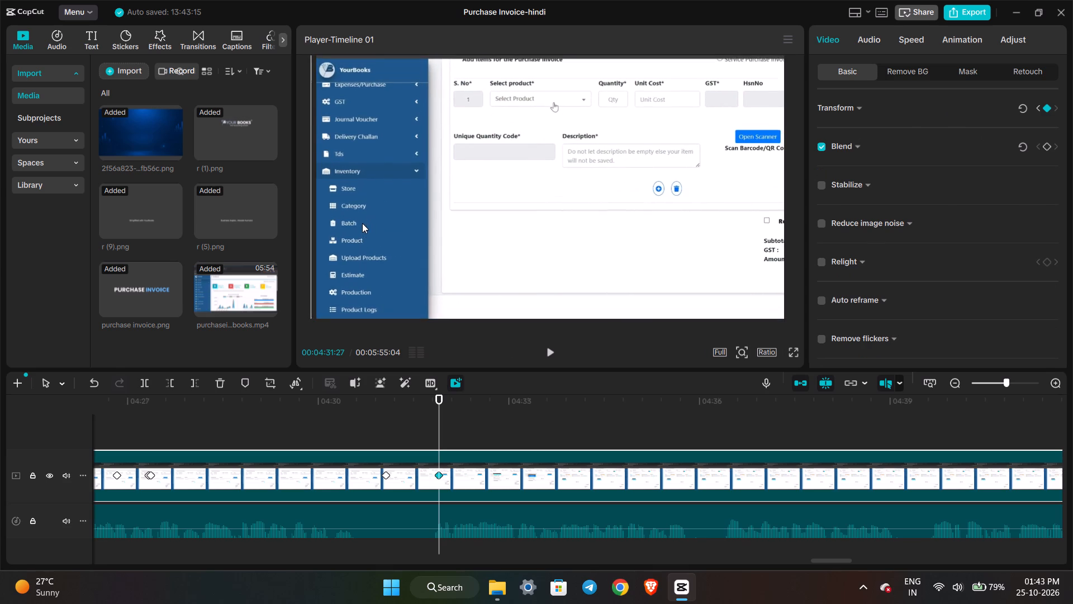
pyautogui.moveTo(362, 223); pyautogui.dragTo(259, 217)
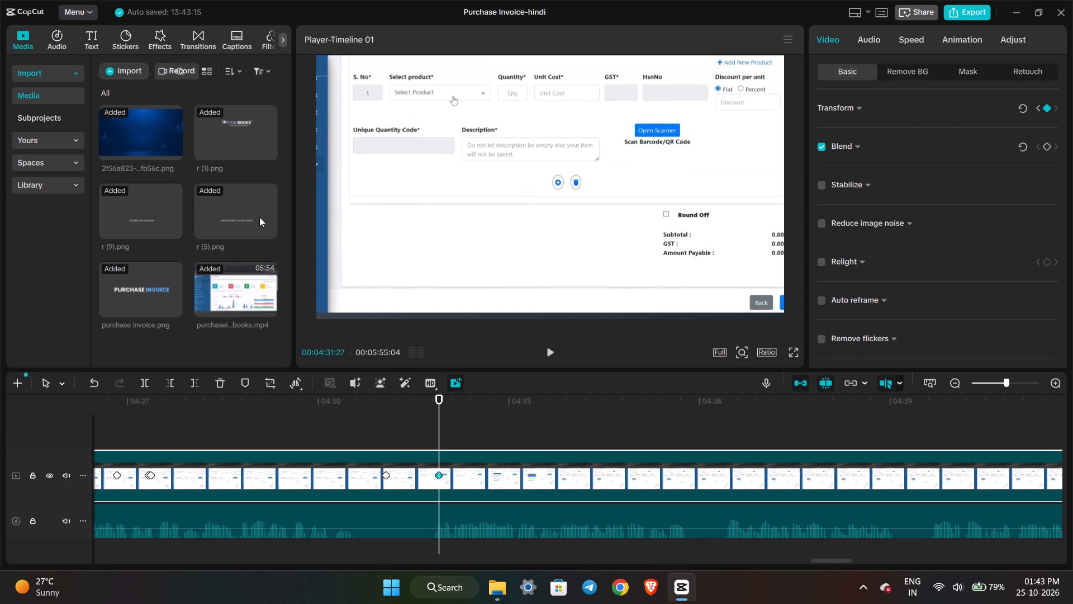
pyautogui.moveTo(259, 217); pyautogui.dragTo(245, 219)
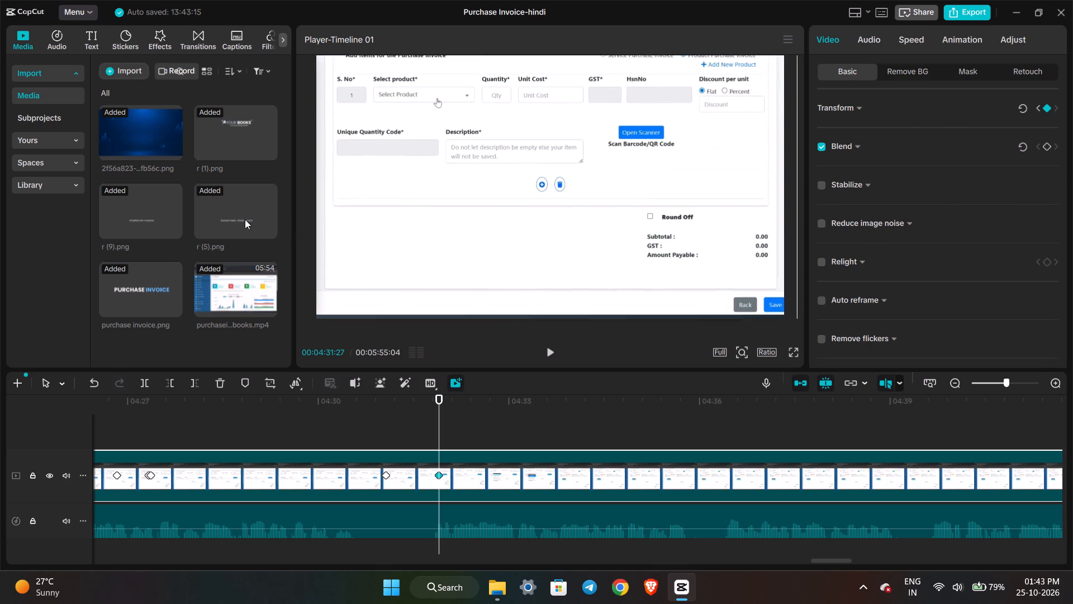
pyautogui.moveTo(245, 219); pyautogui.dragTo(244, 223)
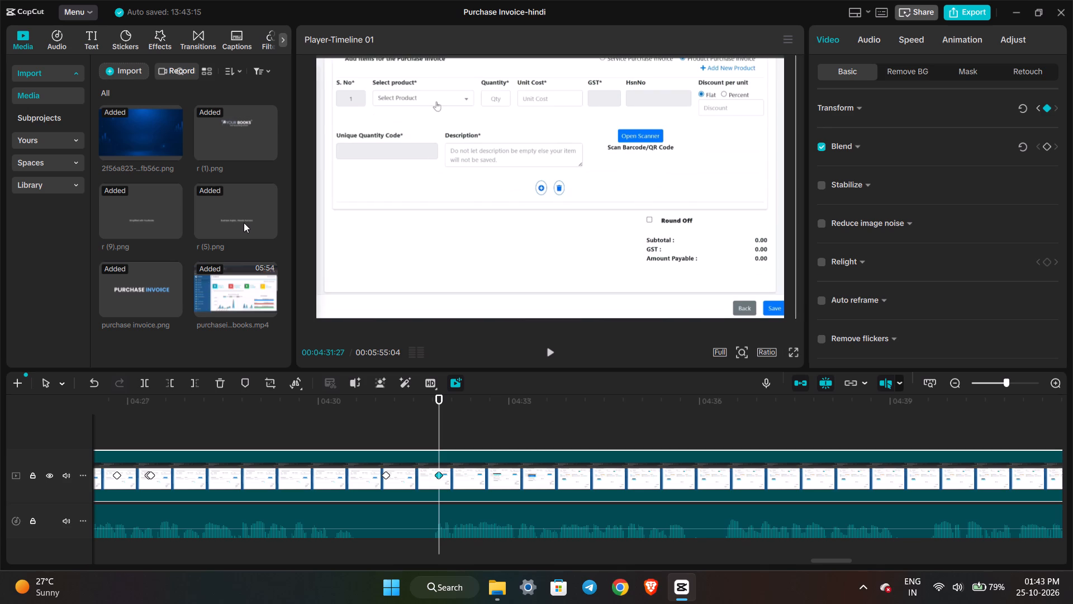
pyautogui.moveTo(244, 223); pyautogui.dragTo(243, 223)
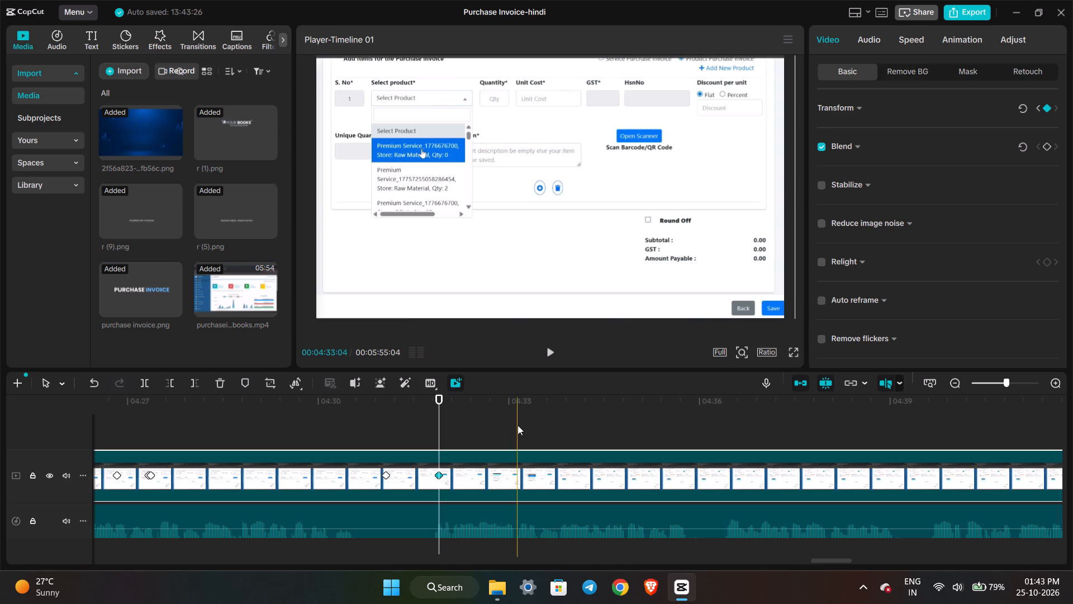
# Move the playhead back to 00:04:29:20 and turn off auto snapping on the timeline.
pyautogui.press('space')
pyautogui.click(298, 394)
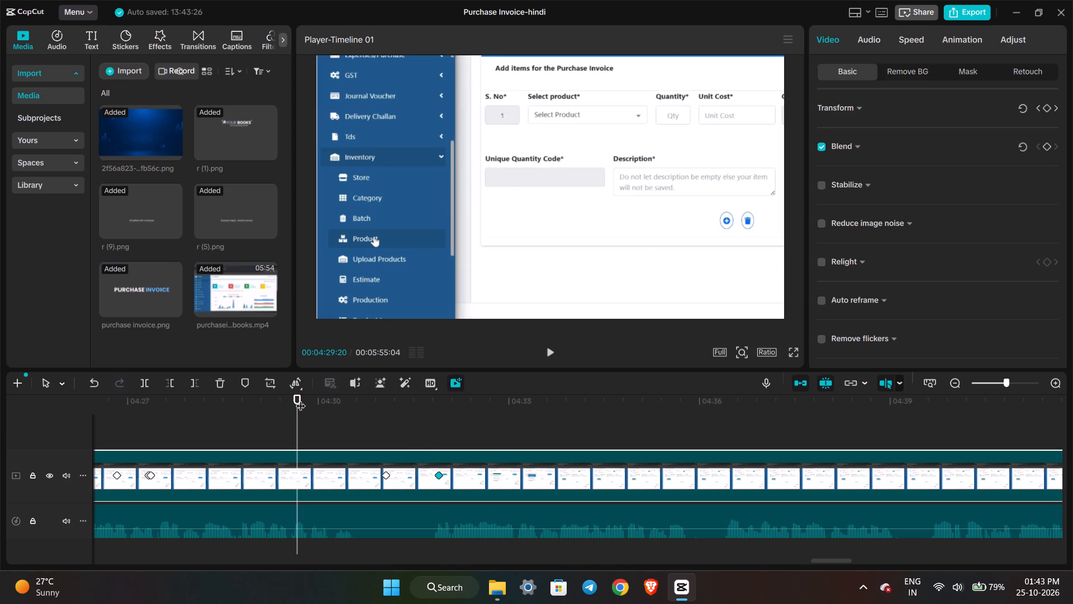
pyautogui.write('n')
# Preview the product form section and add a Transform keyframe at about 00:05:03:08, just before the pointer reaches Save.
pyautogui.press('space')
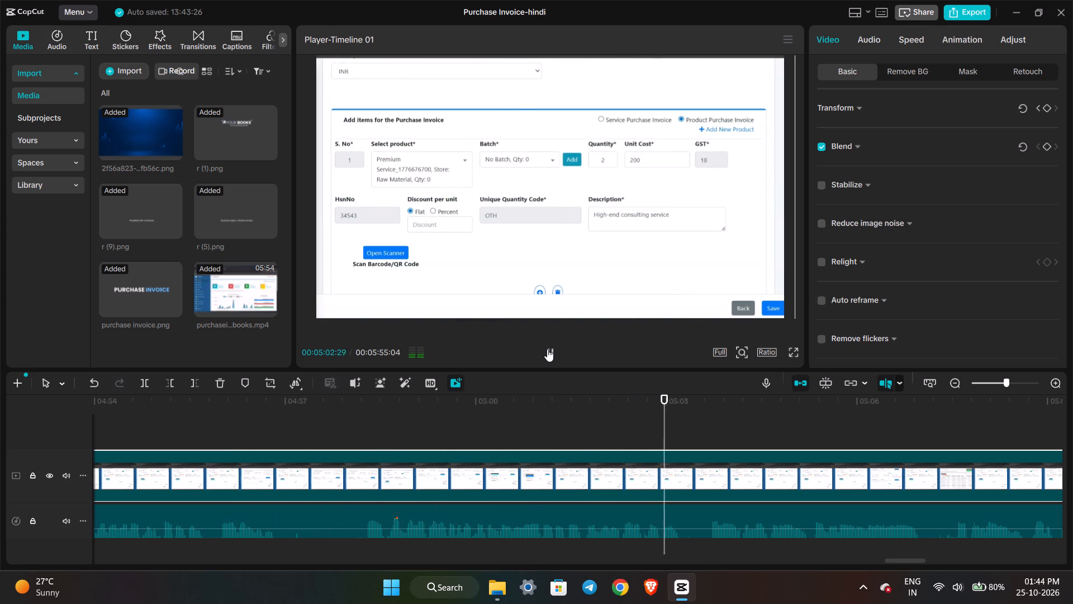
pyautogui.click(547, 349)
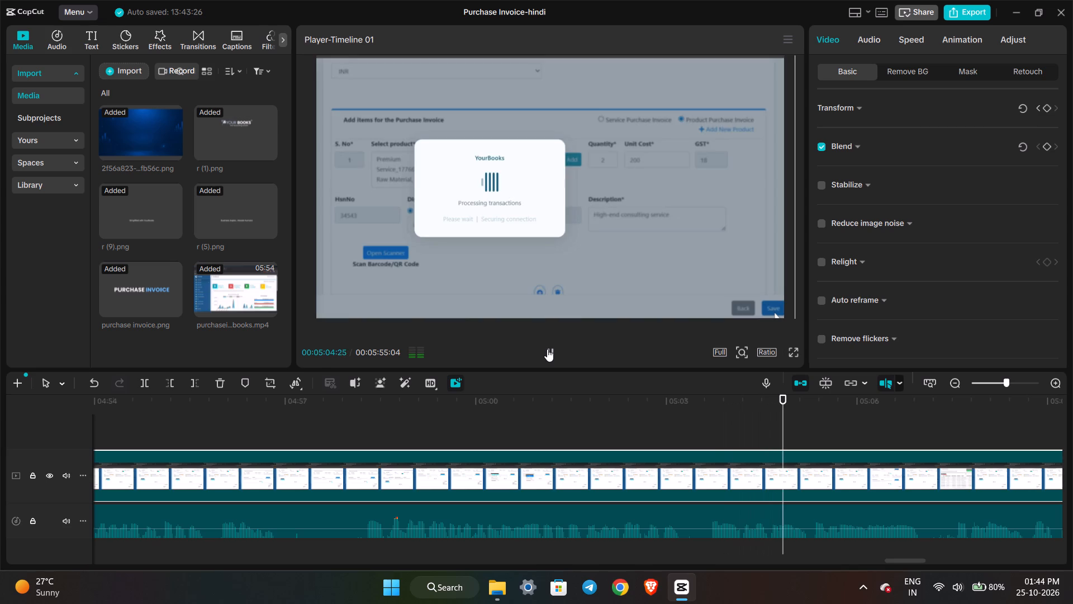
pyautogui.click(703, 426)
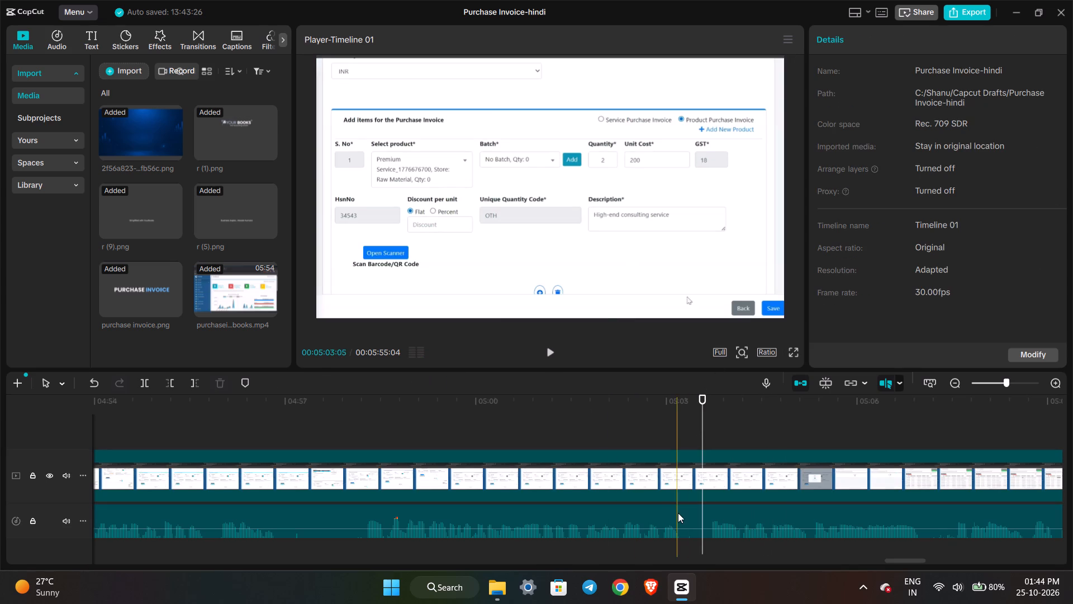
pyautogui.click(685, 484)
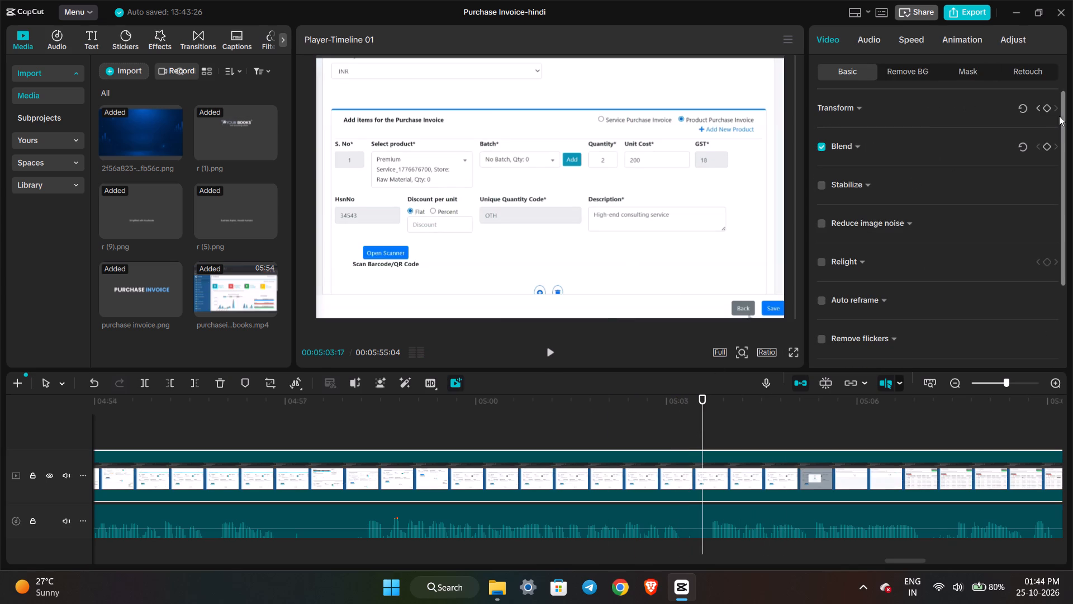
pyautogui.click(1046, 111)
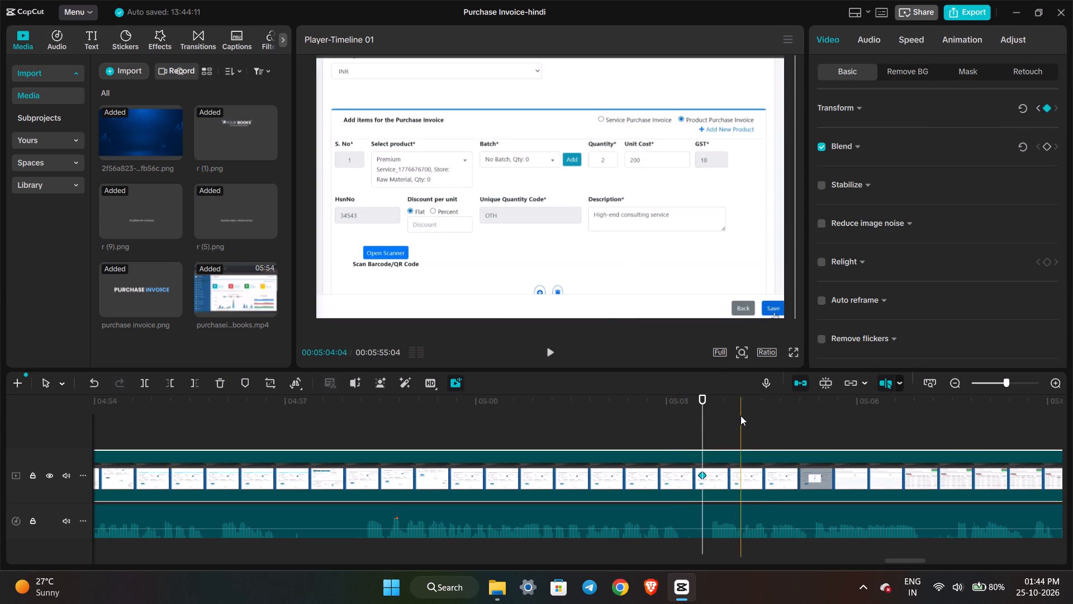
pyautogui.moveTo(700, 477); pyautogui.dragTo(696, 477)
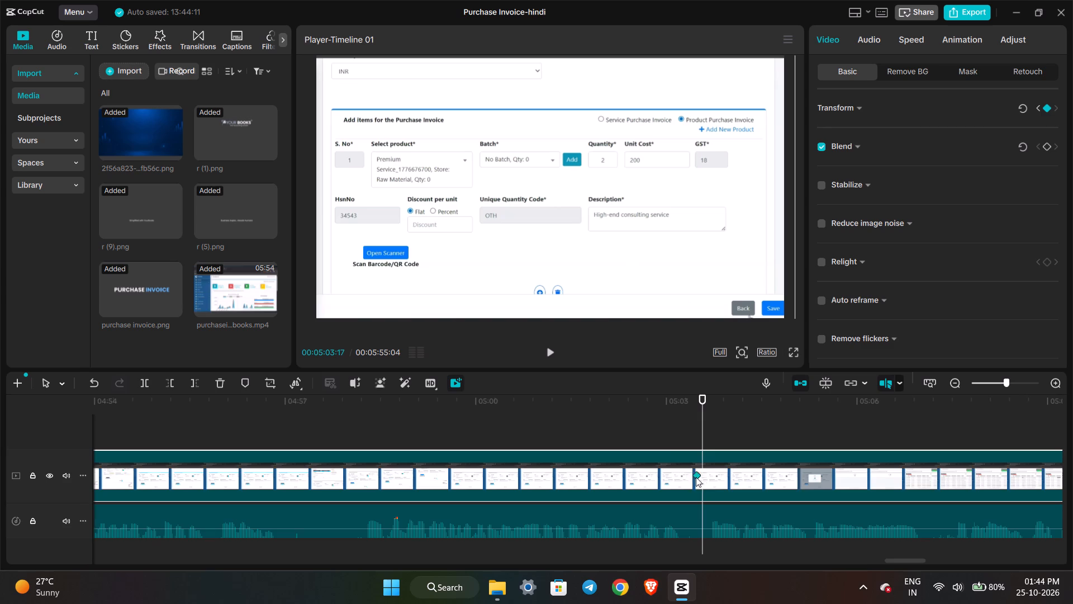
pyautogui.moveTo(696, 477); pyautogui.dragTo(683, 479)
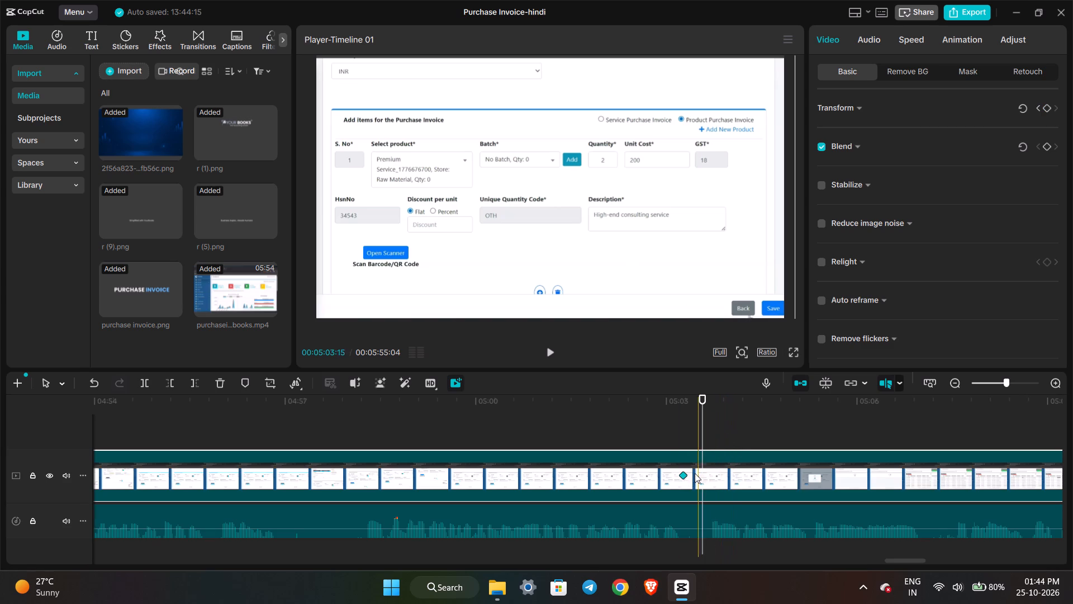
pyautogui.click(684, 474)
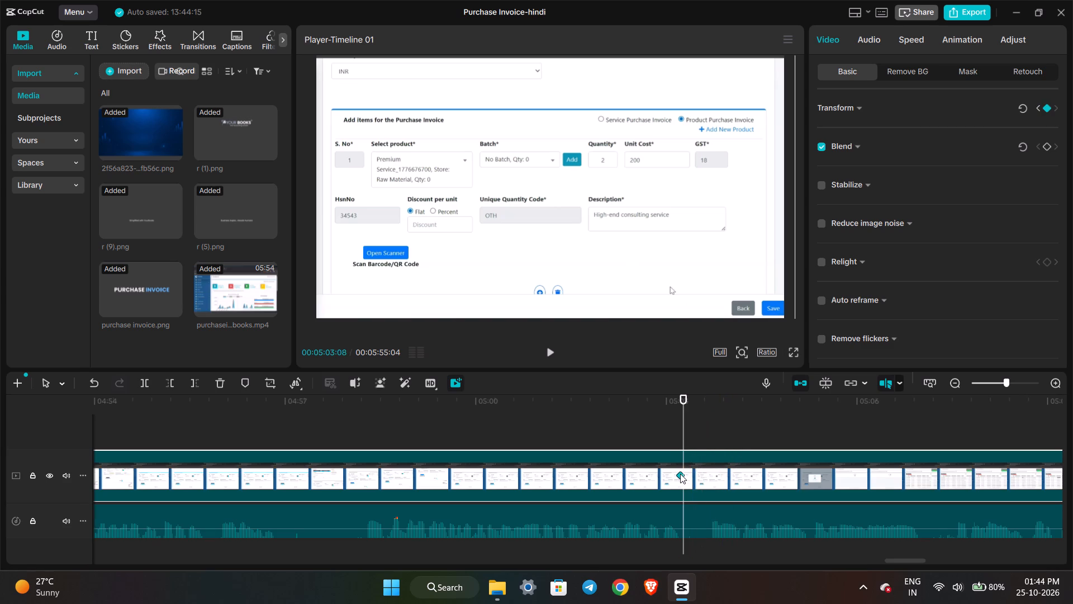
# Add a Transform keyframe at 00:05:03:22 with scale 172% and reposition the frame to X -1307, Y 651, showing the Save button.
pyautogui.click(713, 437)
pyautogui.click(720, 468)
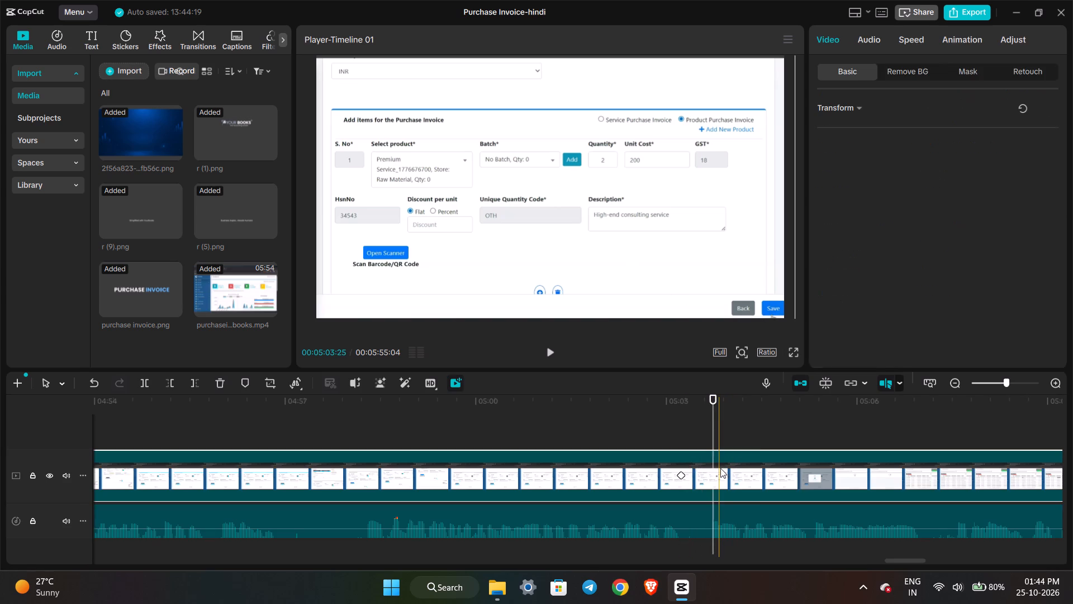
pyautogui.click(1047, 108)
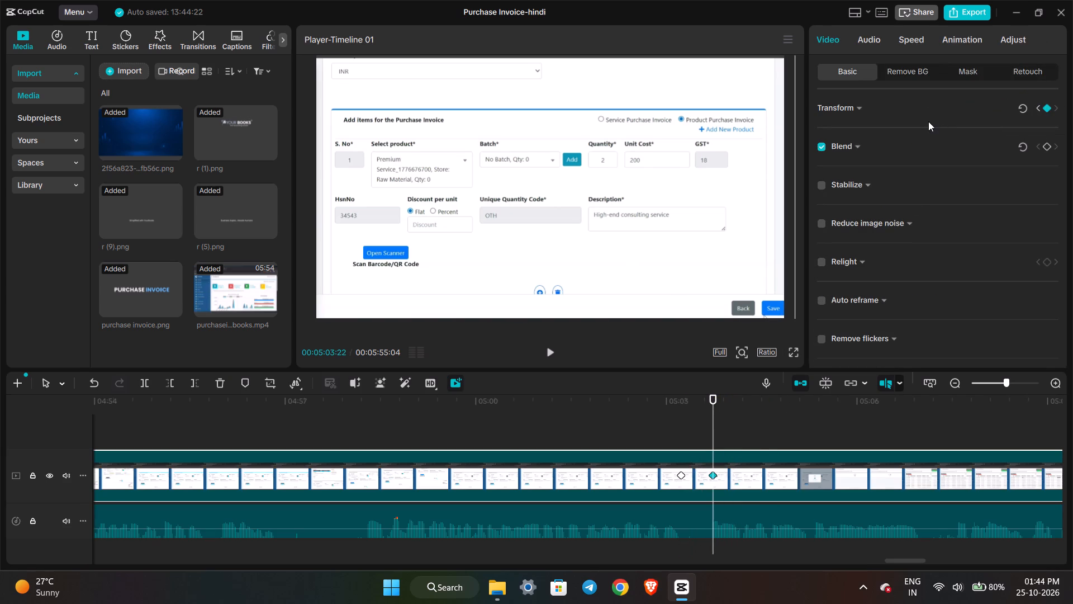
pyautogui.click(928, 121)
pyautogui.click(849, 114)
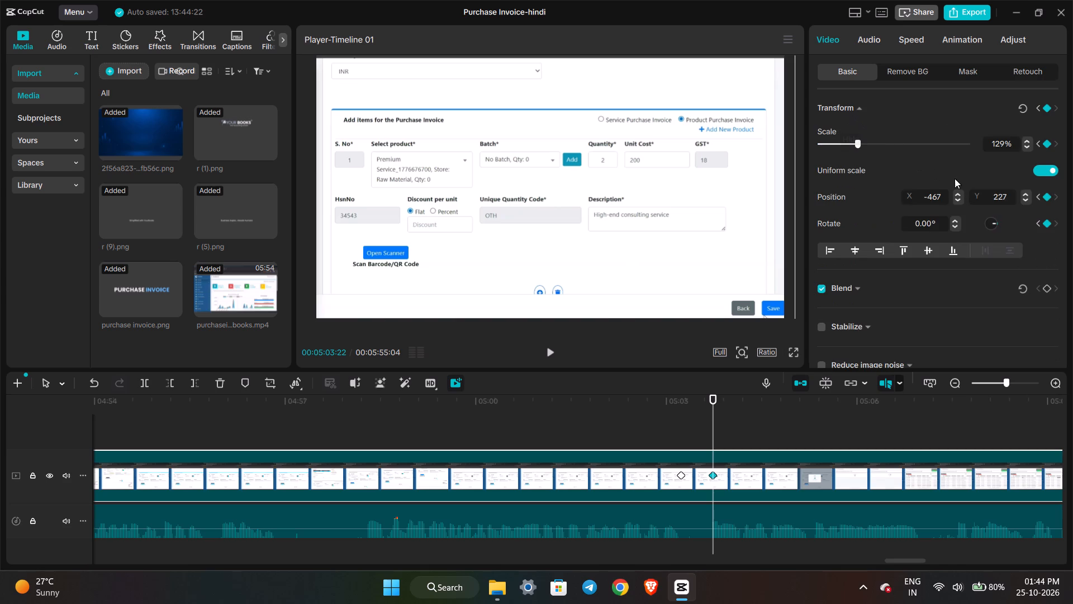
pyautogui.doubleClick(1003, 144)
pyautogui.write('172')
pyautogui.click(730, 183)
pyautogui.moveTo(705, 209); pyautogui.dragTo(661, 177)
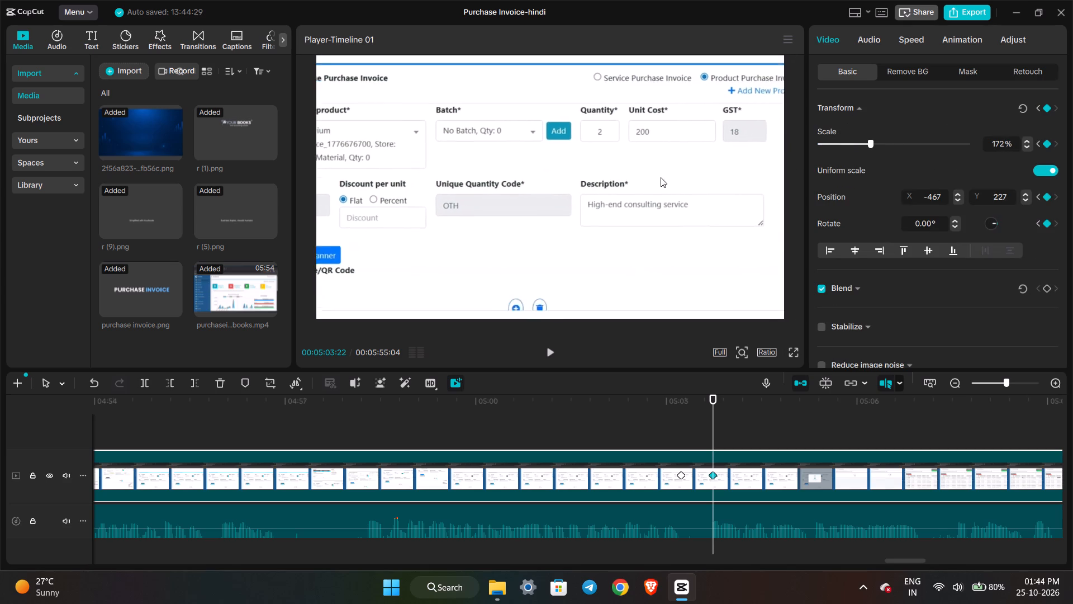
pyautogui.moveTo(661, 177); pyautogui.dragTo(596, 153)
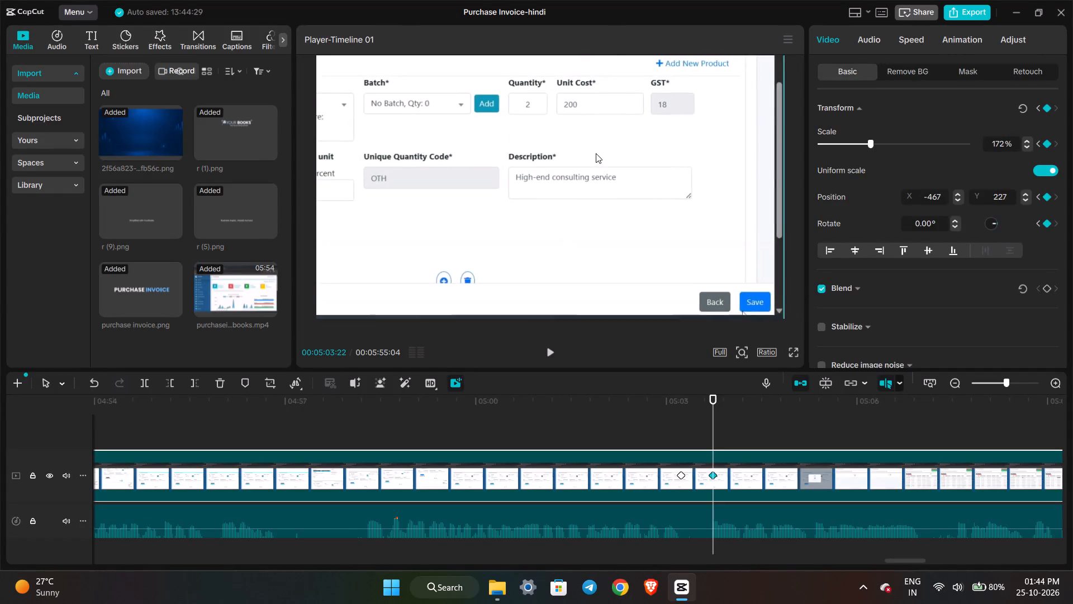
pyautogui.moveTo(596, 153); pyautogui.dragTo(601, 160)
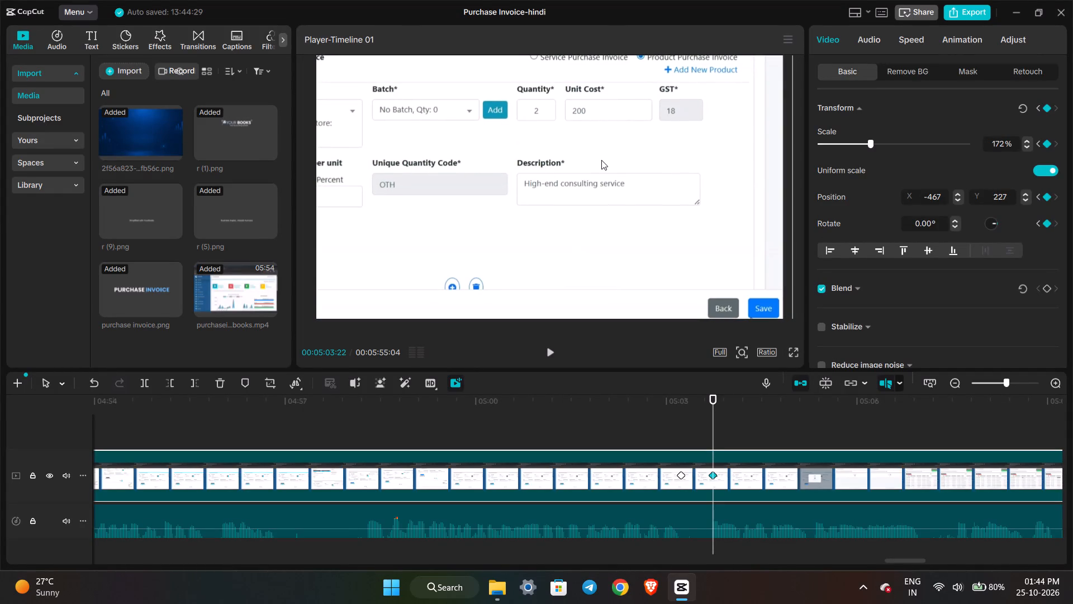
pyautogui.moveTo(601, 160); pyautogui.dragTo(602, 158)
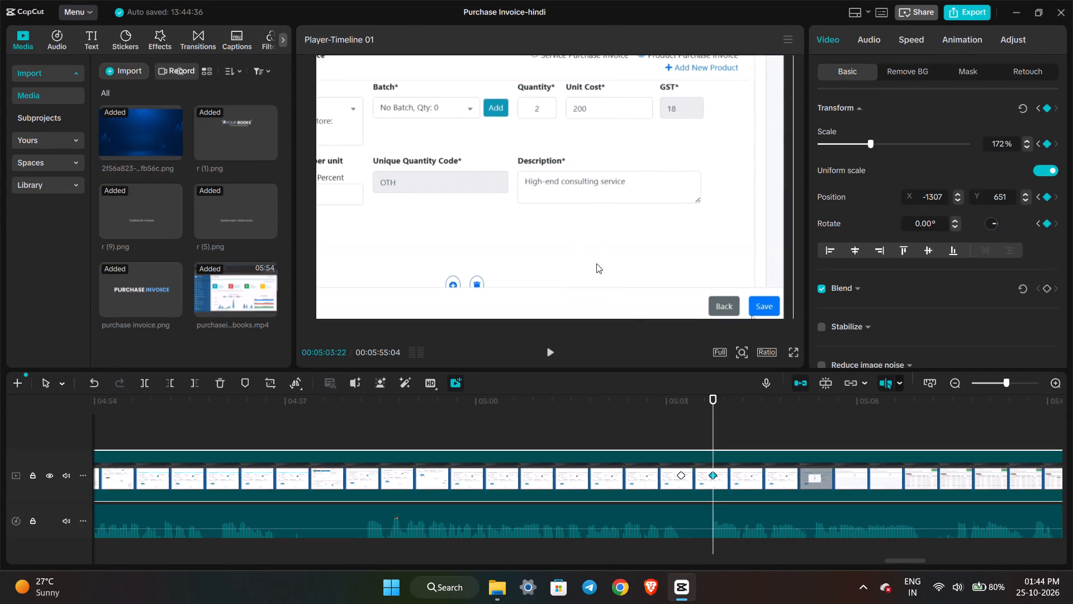
# Preview past the Save button zoom and add a Transform keyframe at 00:05:04:24 on the processing screen.
pyautogui.click(550, 349)
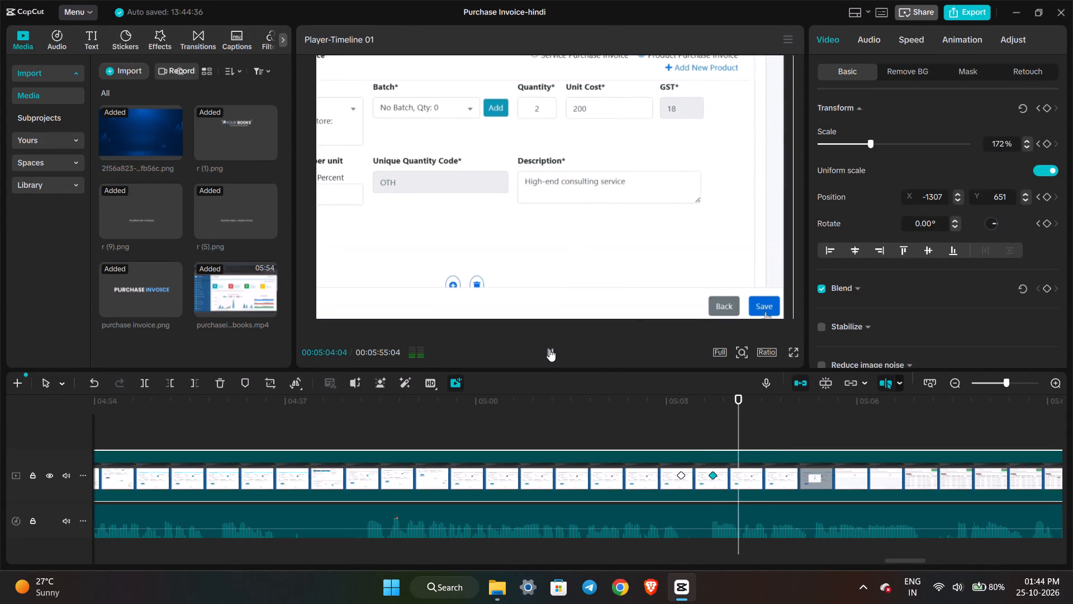
pyautogui.click(549, 349)
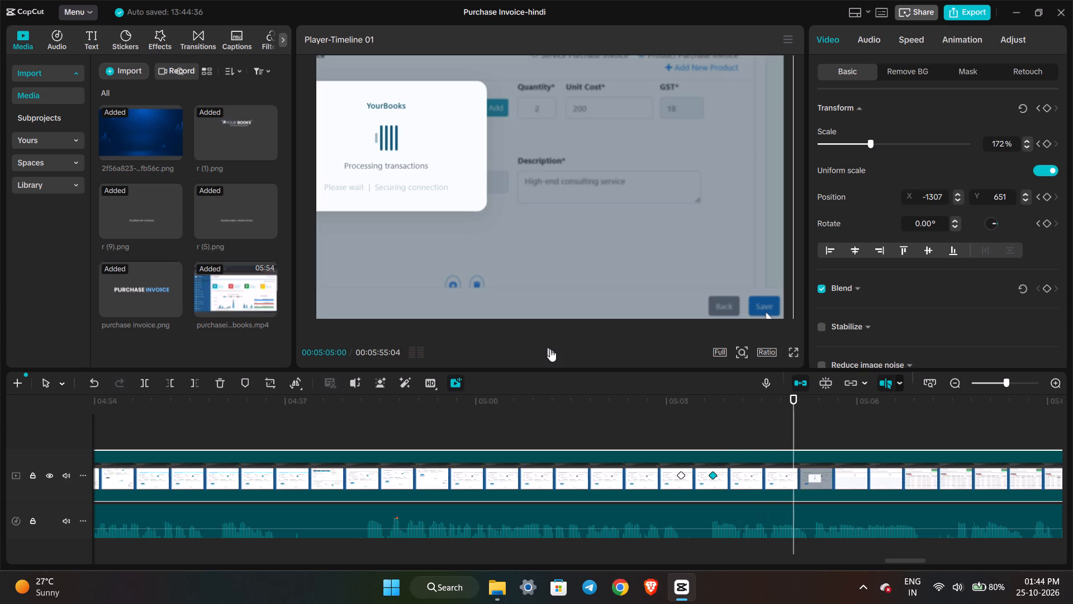
pyautogui.click(781, 418)
pyautogui.click(790, 486)
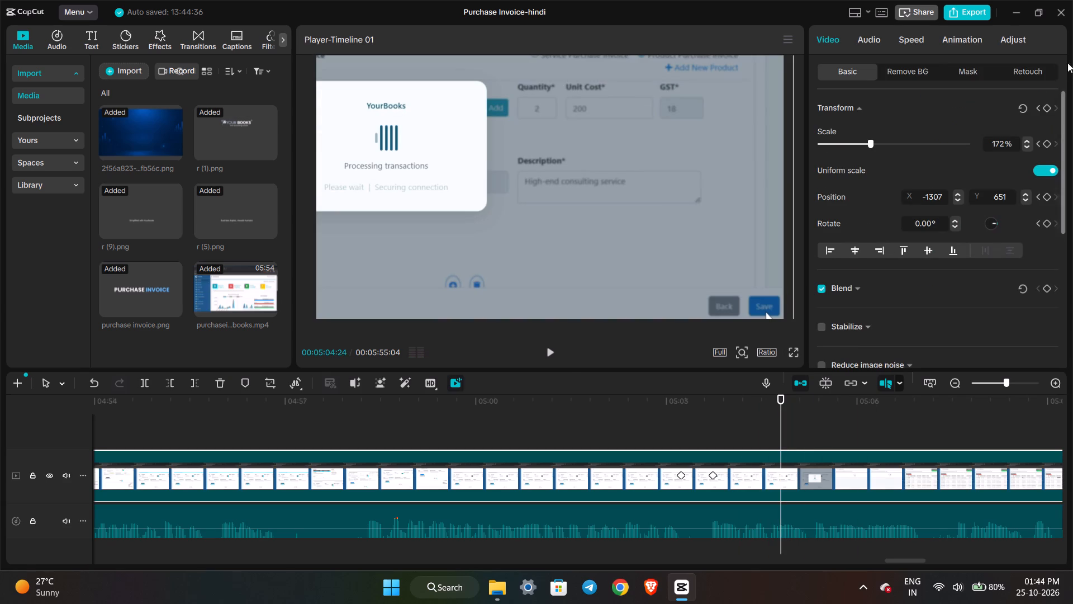
pyautogui.click(1046, 110)
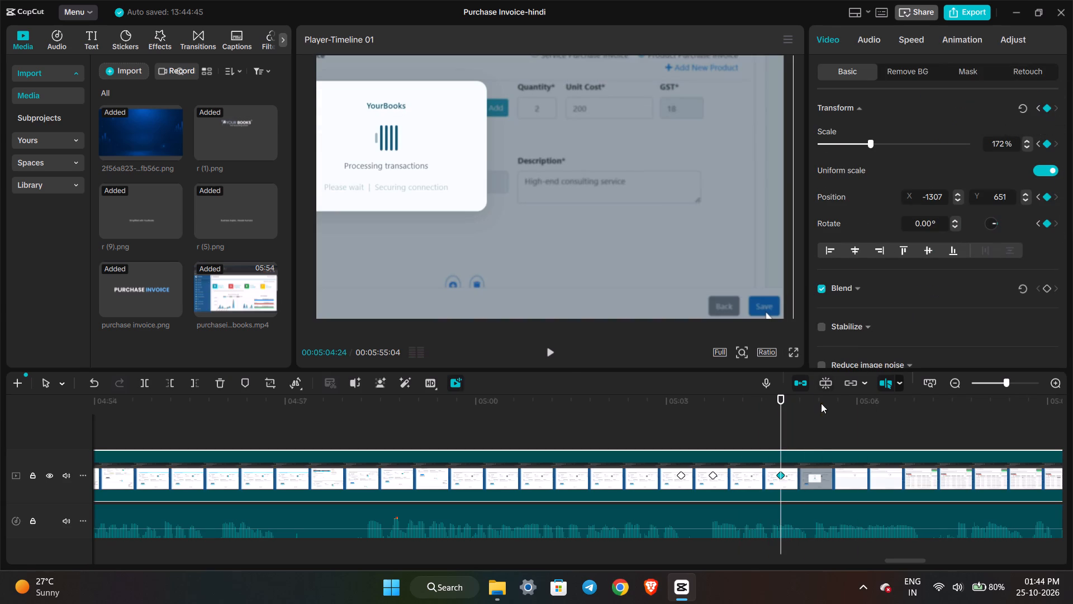
# Add a Transform keyframe at 00:05:05:12 with scale 100% and position X 0, Y 0, restoring the full frame.
pyautogui.click(819, 412)
pyautogui.click(1046, 105)
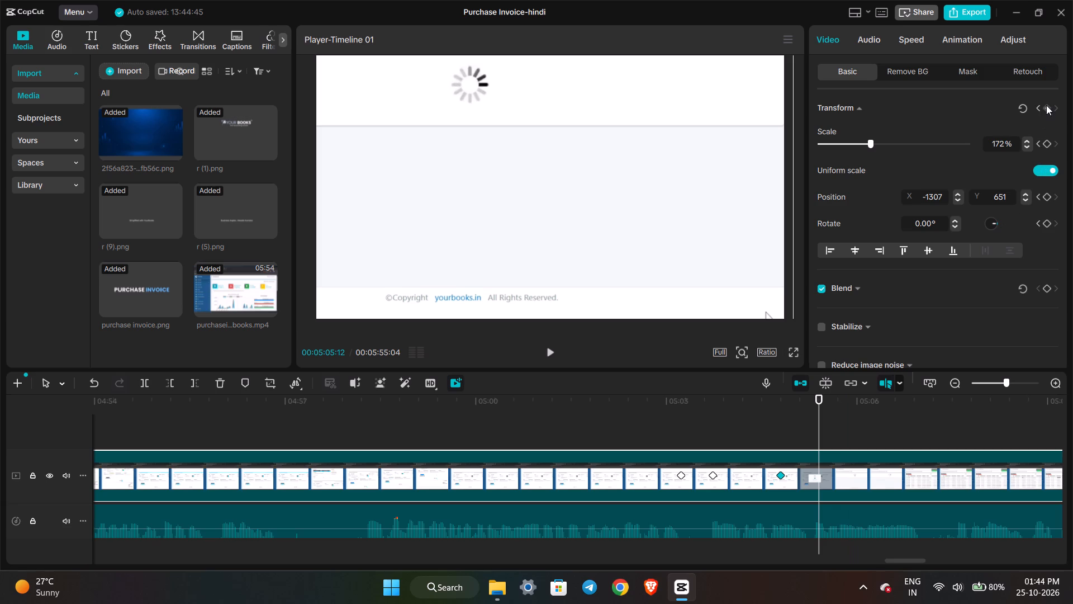
pyautogui.click(993, 143)
pyautogui.moveTo(993, 143); pyautogui.dragTo(1006, 145)
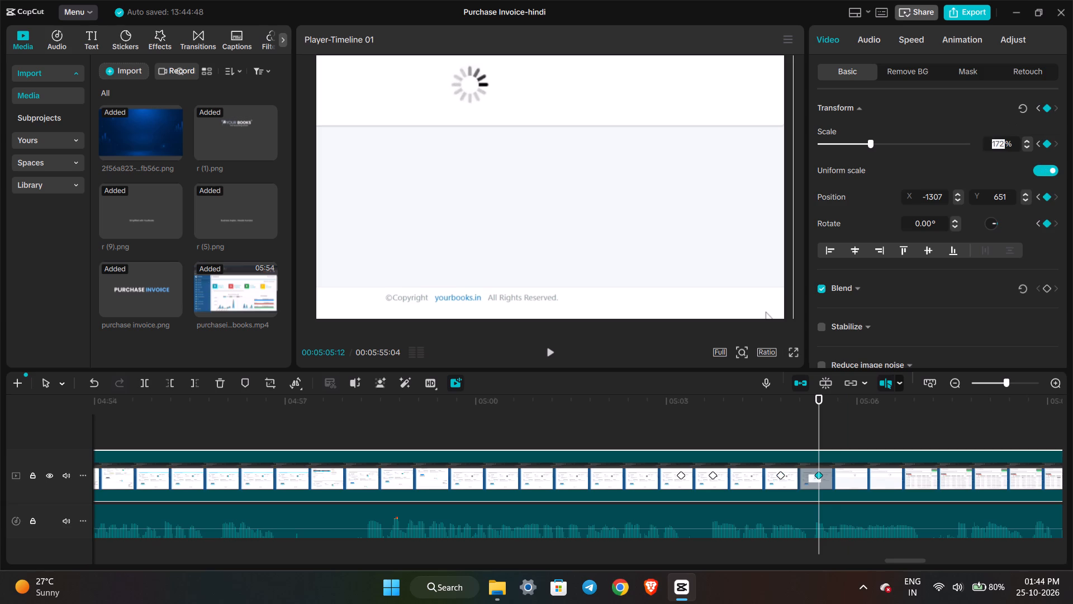
pyautogui.write('100')
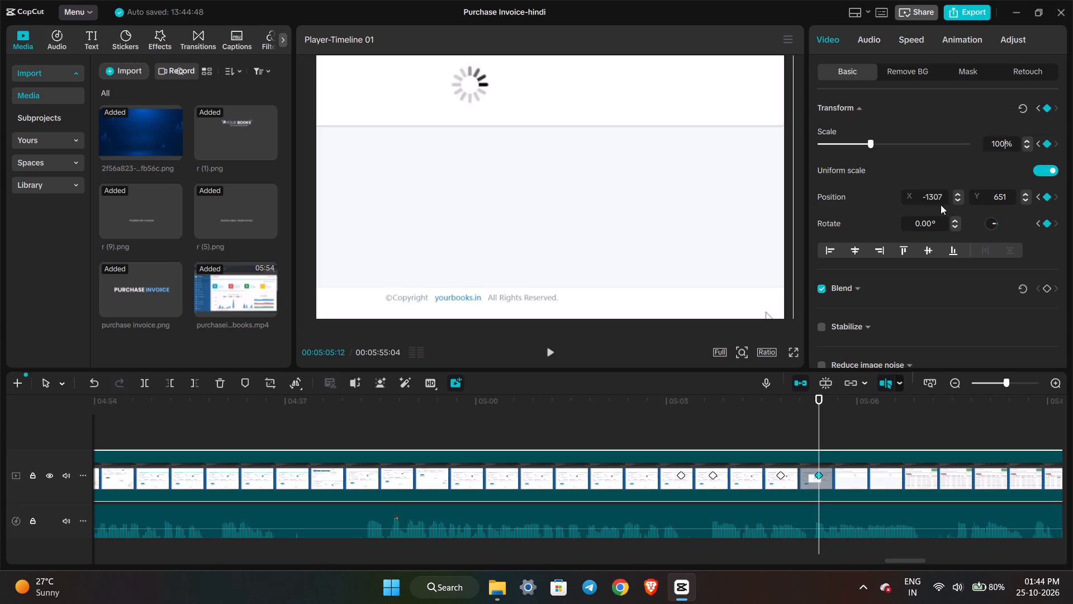
pyautogui.doubleClick(930, 197)
pyautogui.press('0')
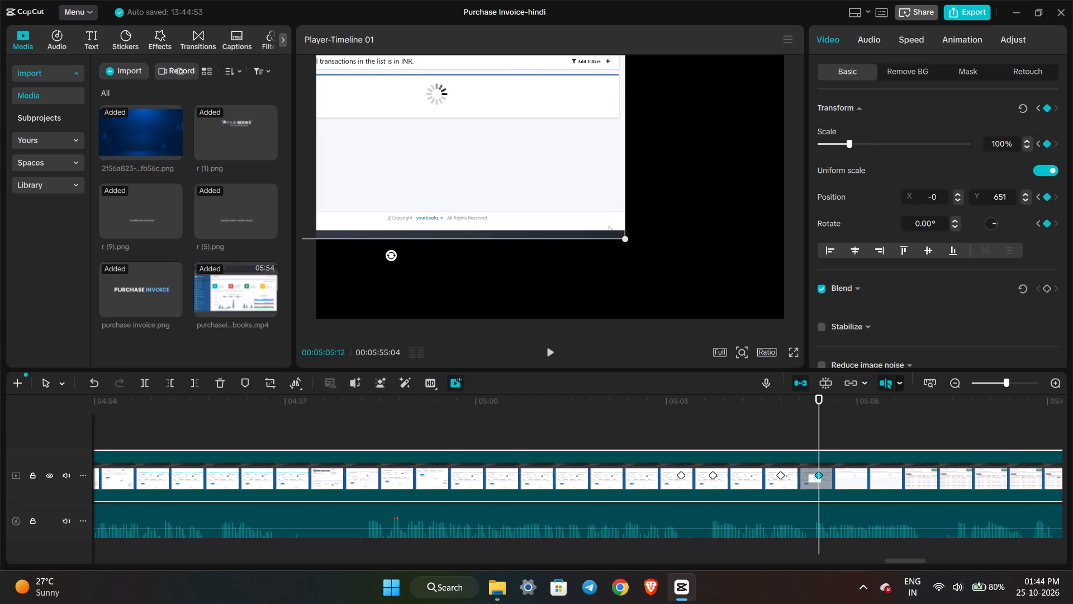
pyautogui.doubleClick(999, 195)
pyautogui.press('0')
pyautogui.click(975, 173)
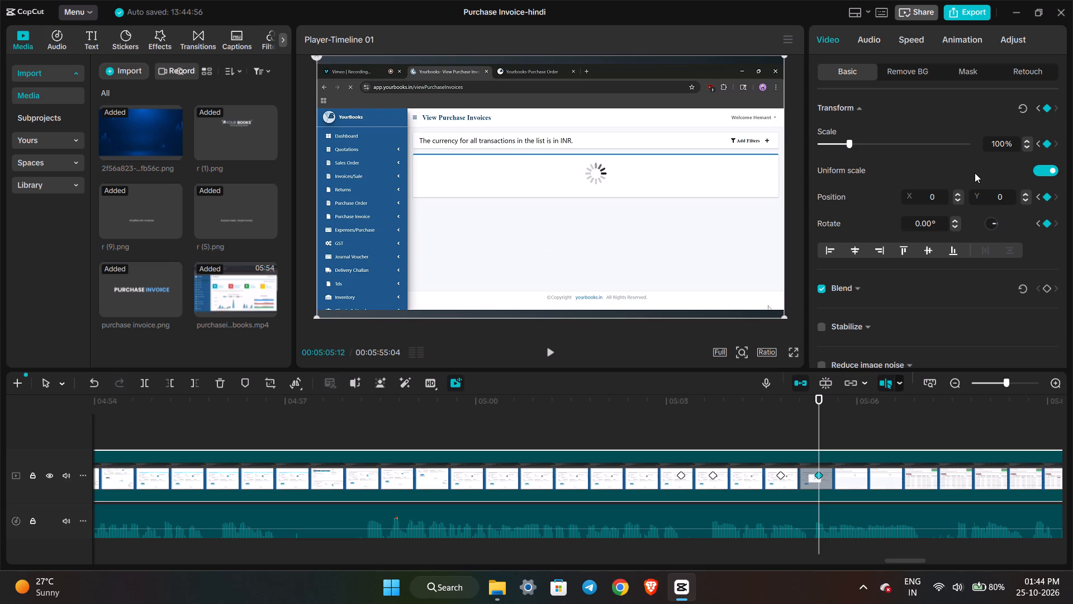
# Preview the View Purchase Invoices page, add a Transform keyframe at 00:05:07:29, and shift that keyframe slightly earlier on the clip.
pyautogui.press('space')
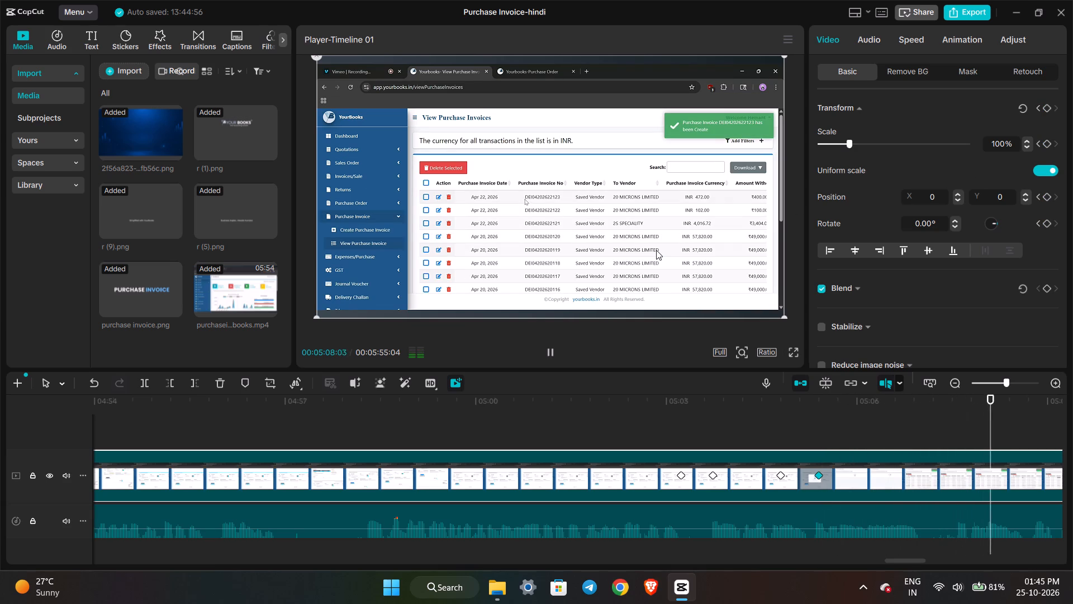
pyautogui.press('space')
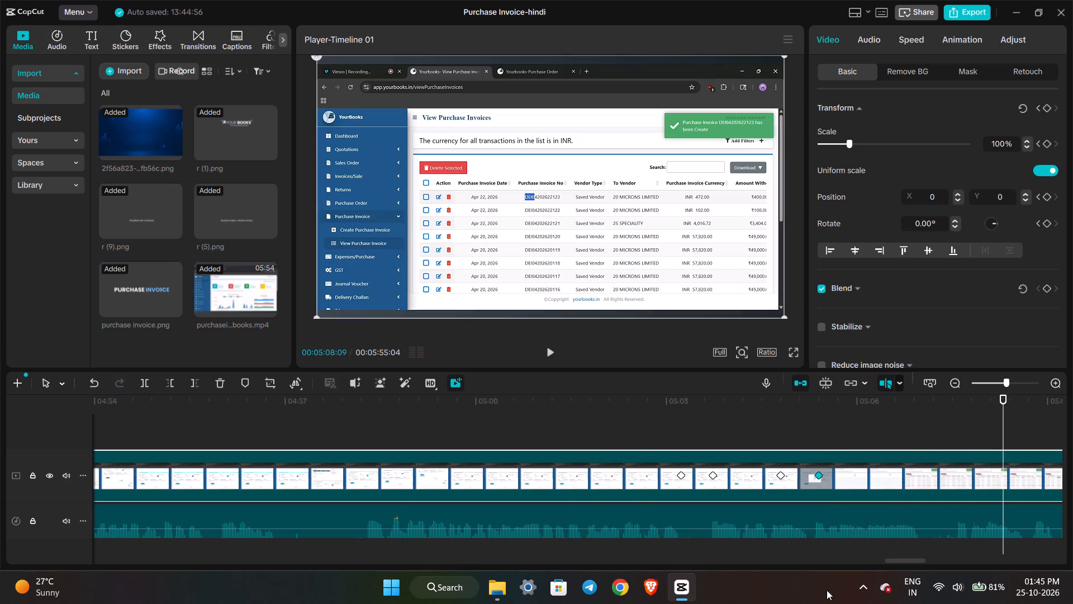
pyautogui.moveTo(895, 560); pyautogui.dragTo(917, 556)
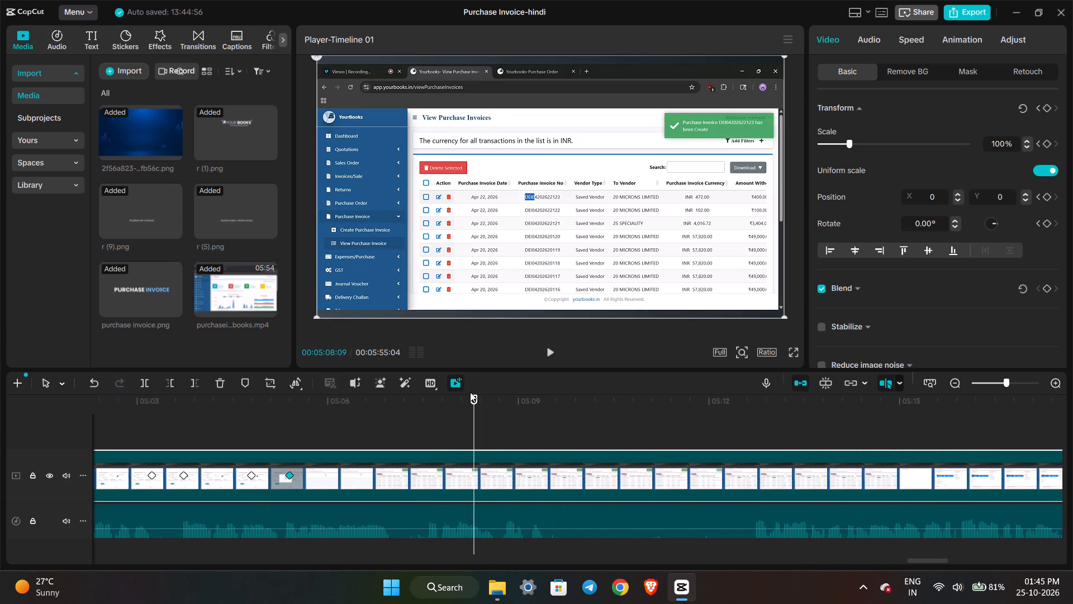
pyautogui.click(453, 413)
pyautogui.click(442, 468)
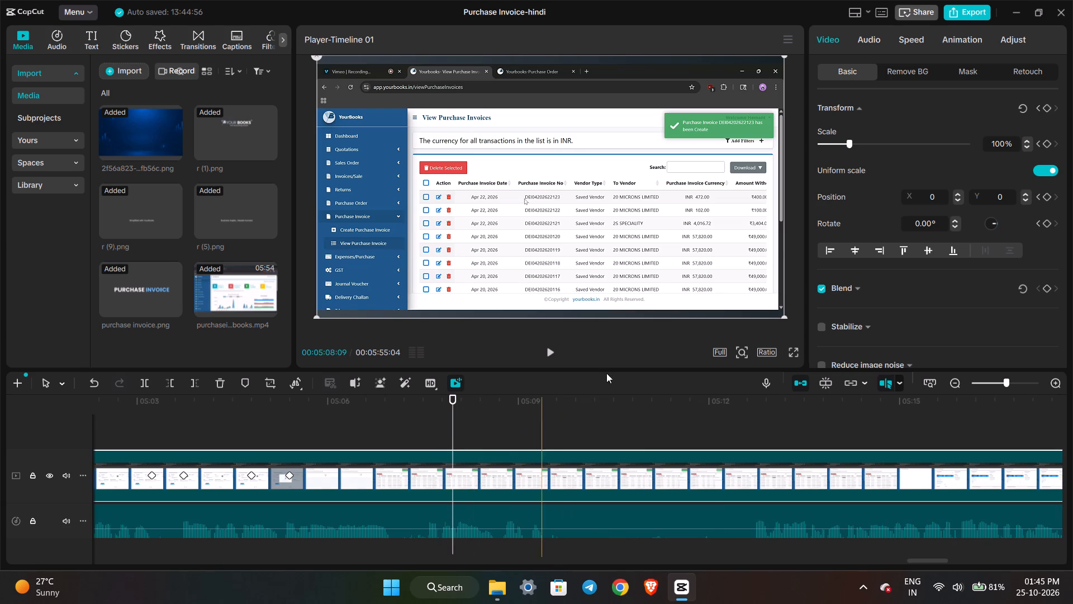
pyautogui.click(1048, 108)
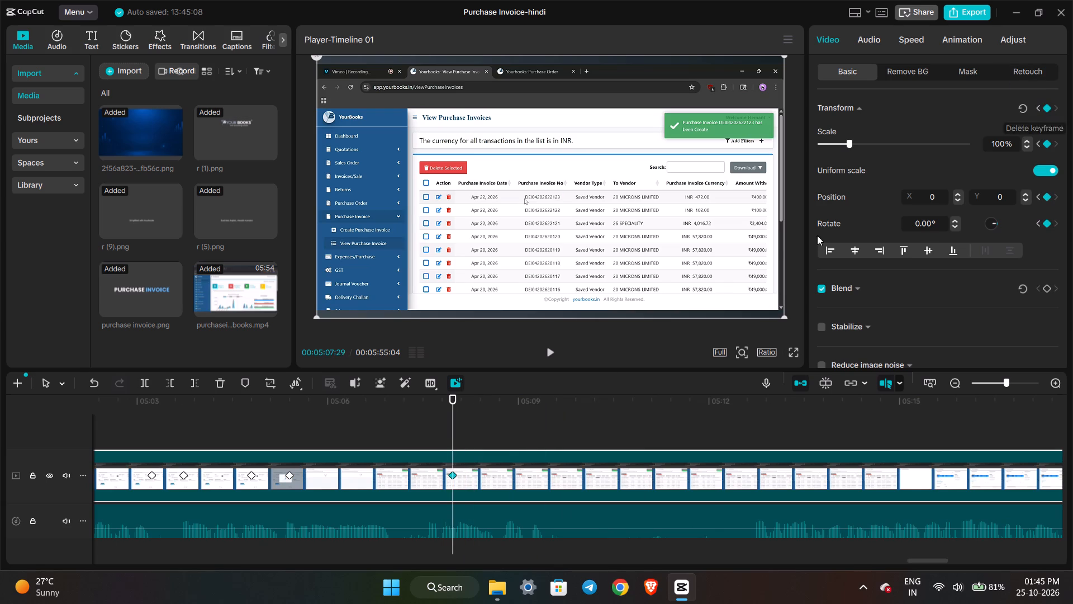
pyautogui.click(488, 409)
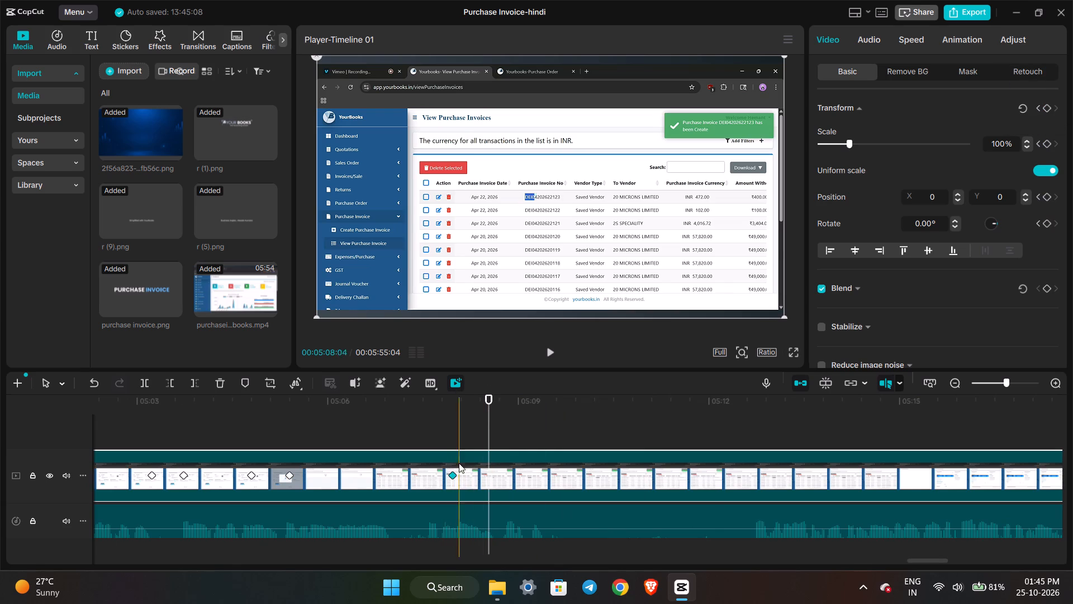
pyautogui.moveTo(454, 473); pyautogui.dragTo(448, 474)
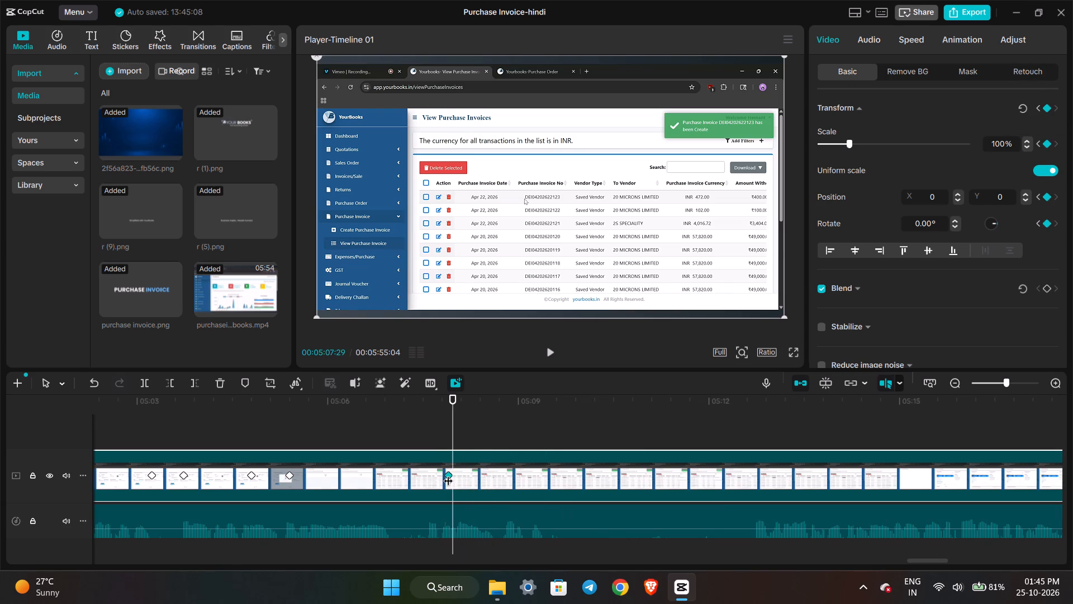
pyautogui.moveTo(448, 474); pyautogui.dragTo(441, 475)
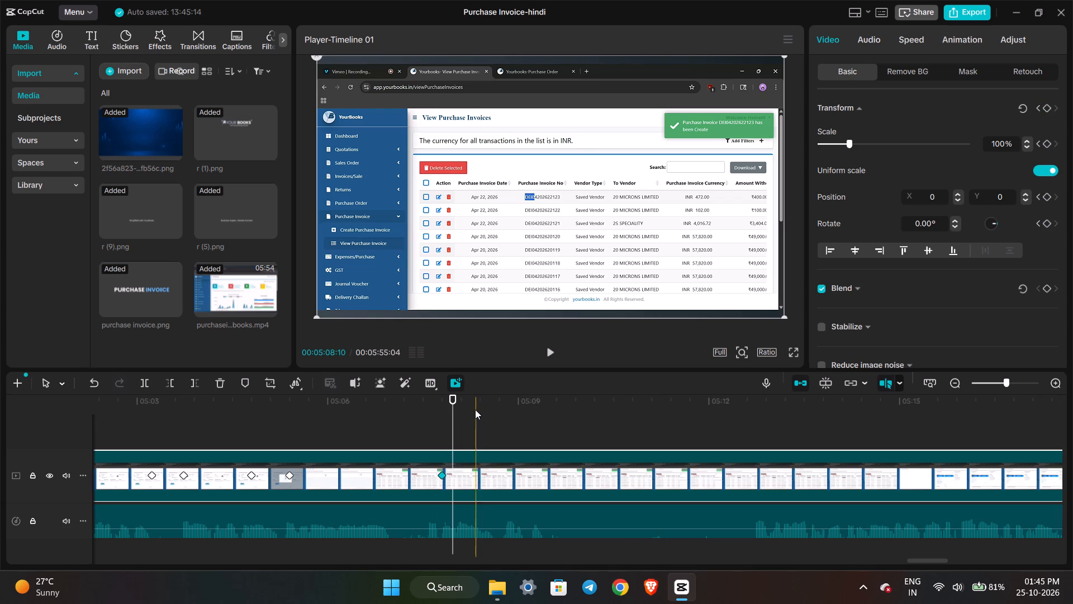
# Add a Transform keyframe at 00:05:08:11 with scale 129% and reposition the frame to X -439, Y 258, showing the invoice list.
pyautogui.click(478, 408)
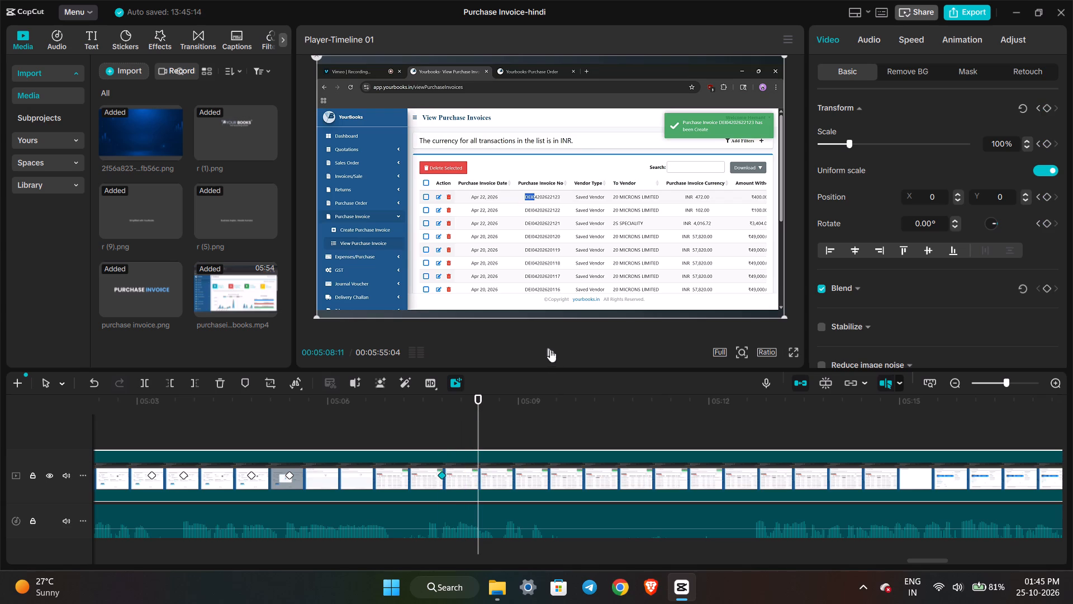
pyautogui.click(1044, 106)
pyautogui.doubleClick(1002, 139)
pyautogui.press('1')
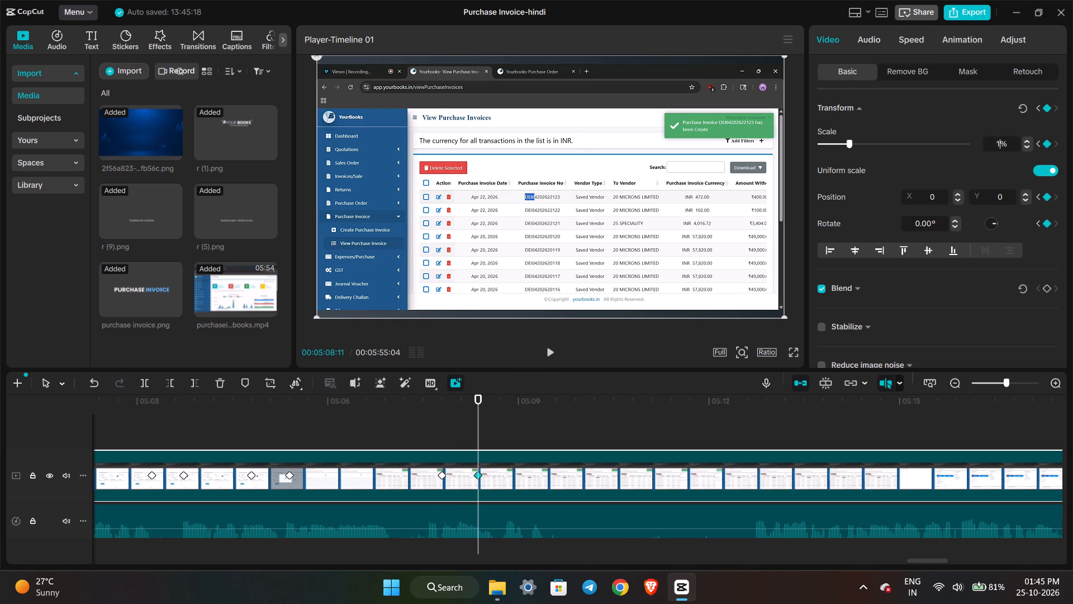
pyautogui.press('2')
pyautogui.press('6')
pyautogui.press('BackSpace')
pyautogui.press('9')
pyautogui.click(944, 120)
pyautogui.moveTo(599, 242); pyautogui.dragTo(598, 240)
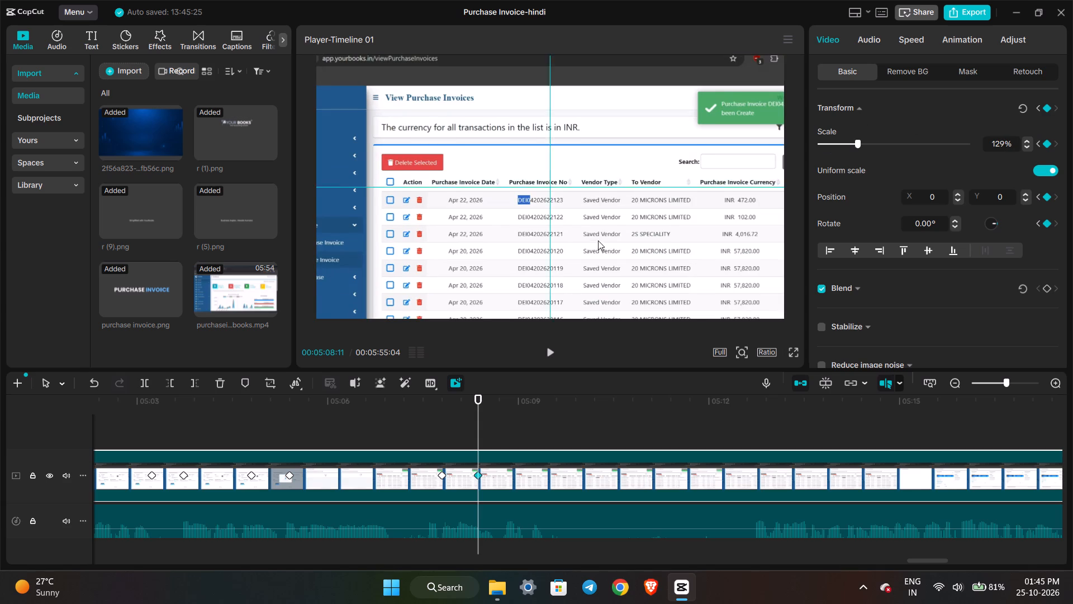
pyautogui.moveTo(598, 240); pyautogui.dragTo(544, 211)
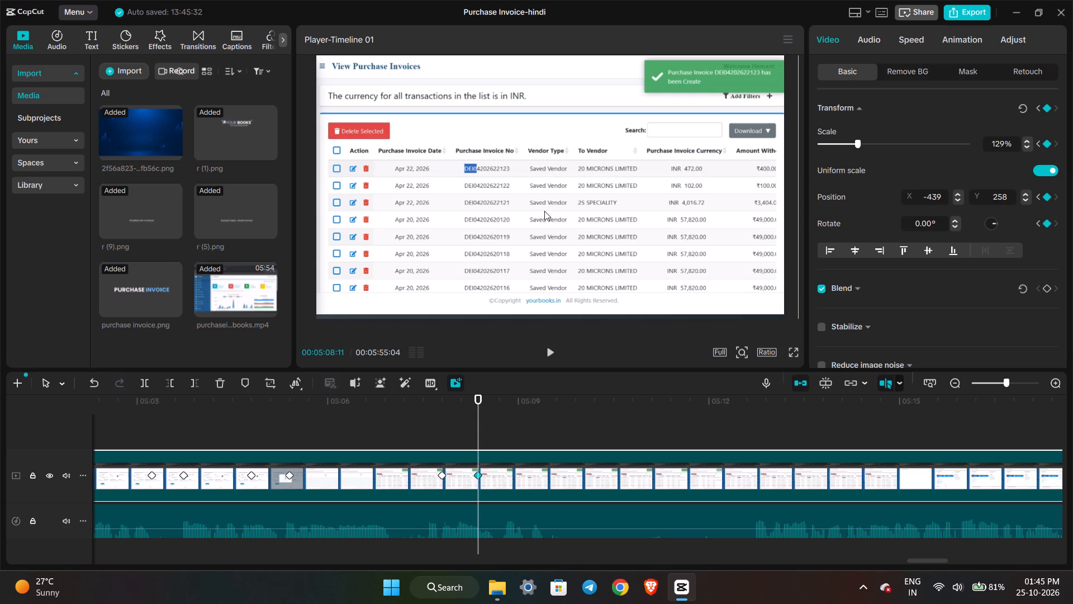
# Preview the invoice list zoom through to the Create Purchase Invoice page and add a Transform keyframe at 00:05:12:21.
pyautogui.press('space')
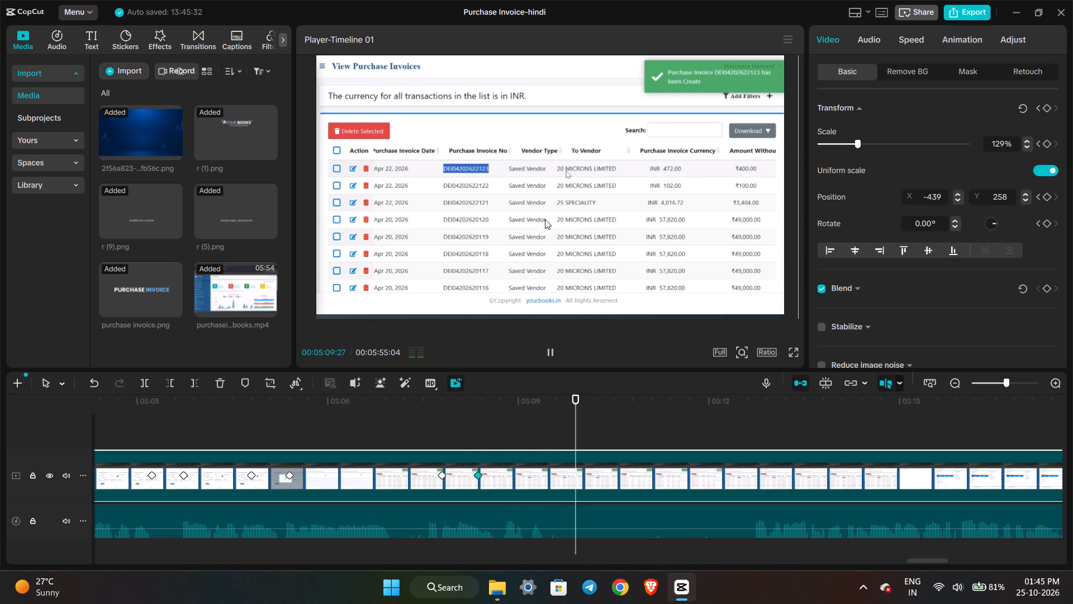
pyautogui.click(401, 413)
pyautogui.press('space')
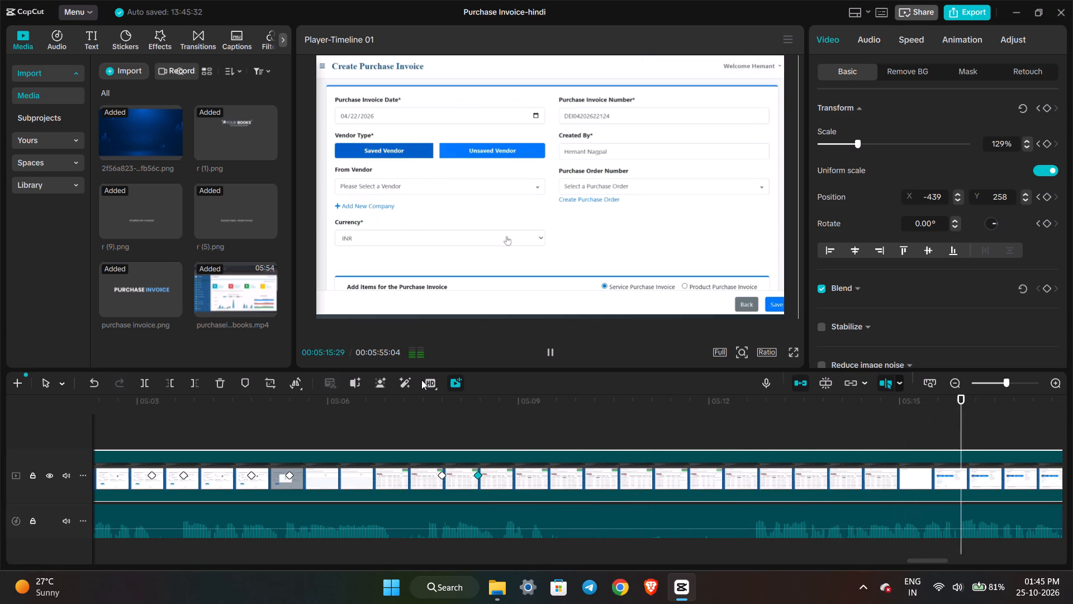
pyautogui.press('space')
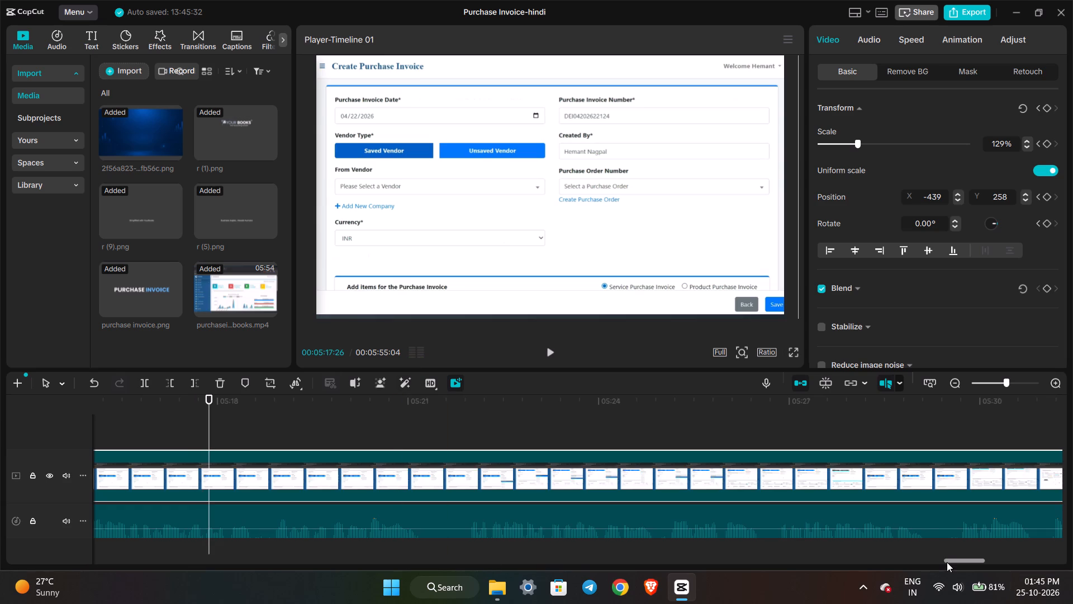
pyautogui.moveTo(947, 562); pyautogui.dragTo(880, 560)
pyautogui.moveTo(884, 559); pyautogui.dragTo(915, 558)
pyautogui.click(713, 419)
pyautogui.press('space')
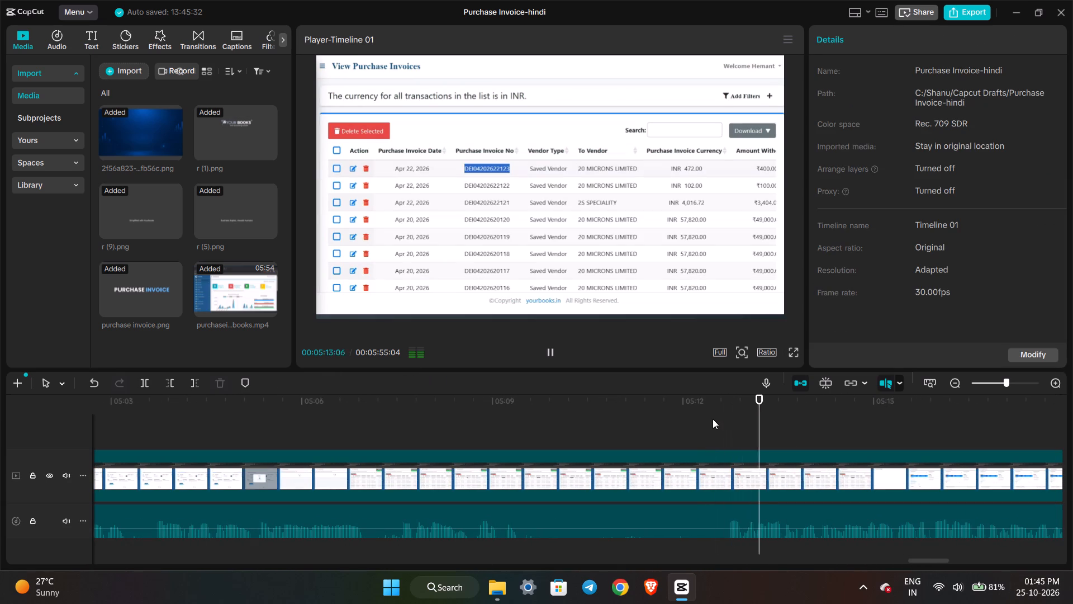
pyautogui.press('space')
pyautogui.click(760, 407)
pyautogui.click(746, 406)
pyautogui.click(727, 407)
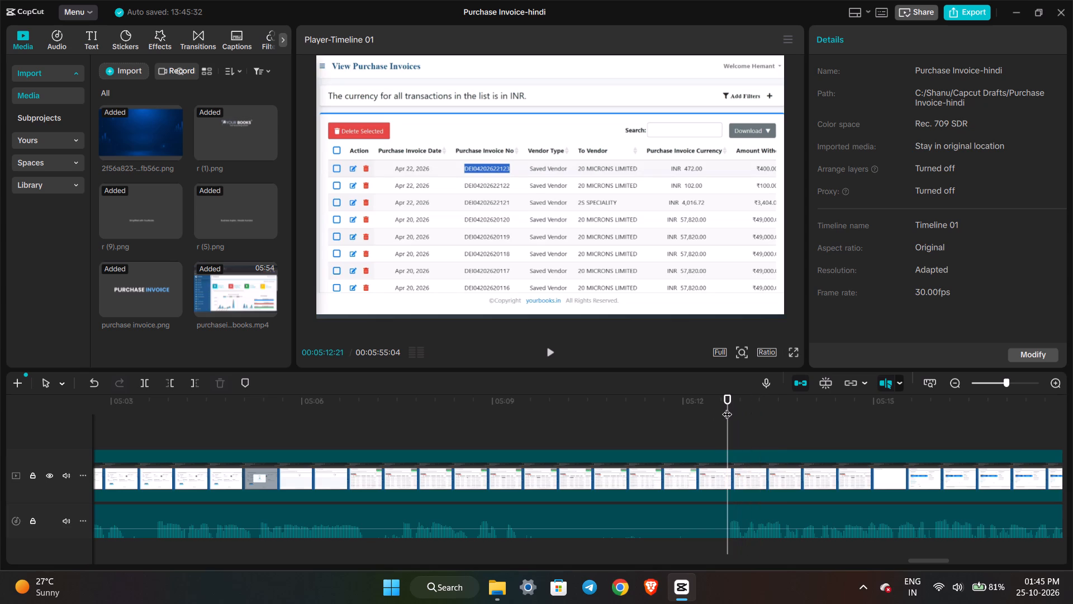
pyautogui.click(747, 460)
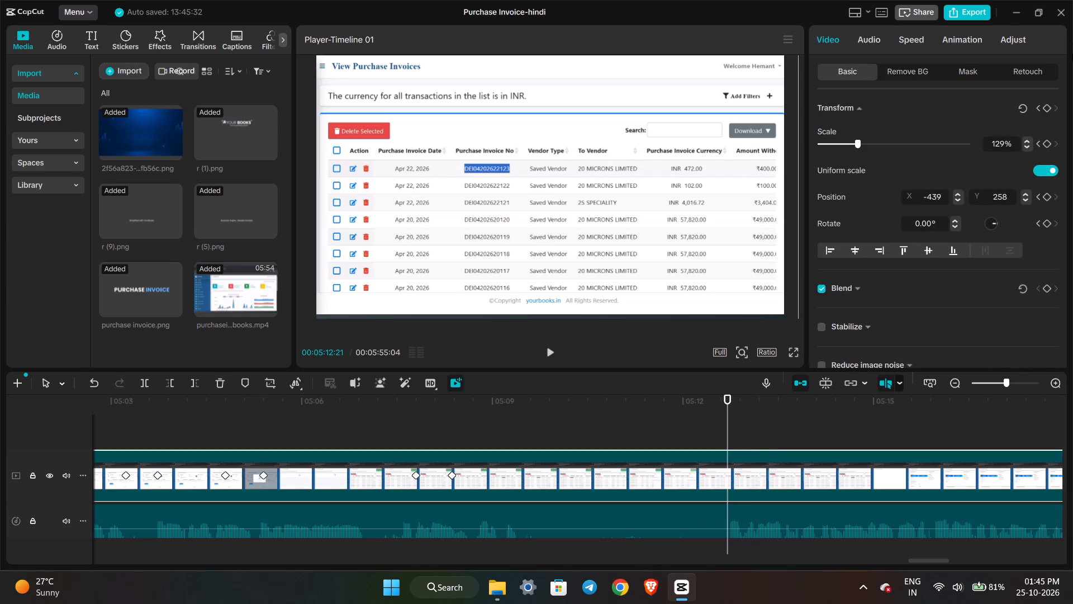
pyautogui.click(1047, 110)
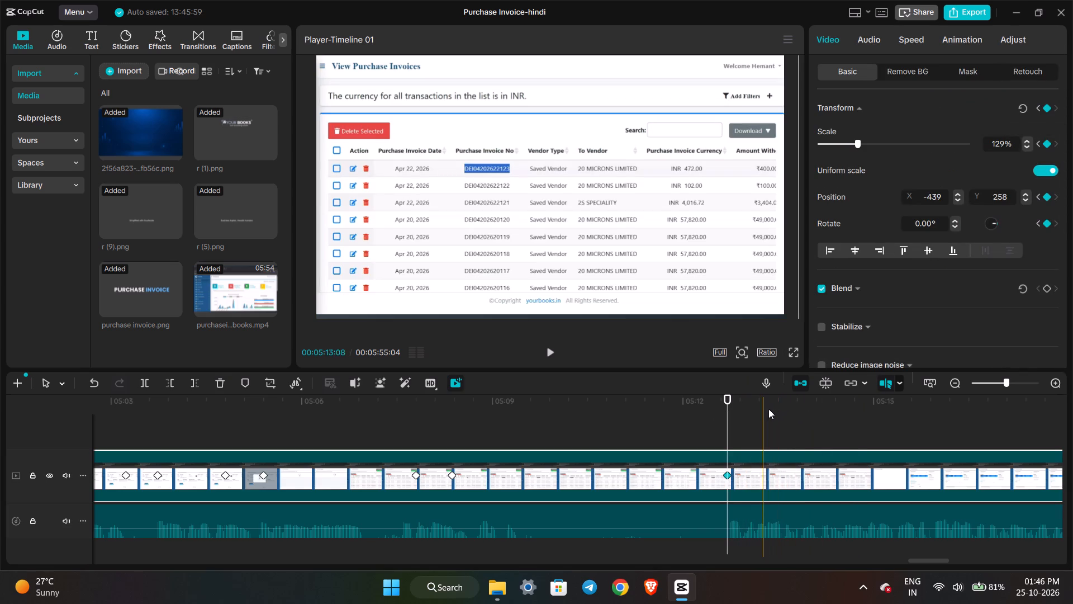
# Add a Transform keyframe at 00:05:13:23 and reposition the frame to X 522, Y 235, showing the sidebar's Create Purchase Invoice entry.
pyautogui.click(796, 403)
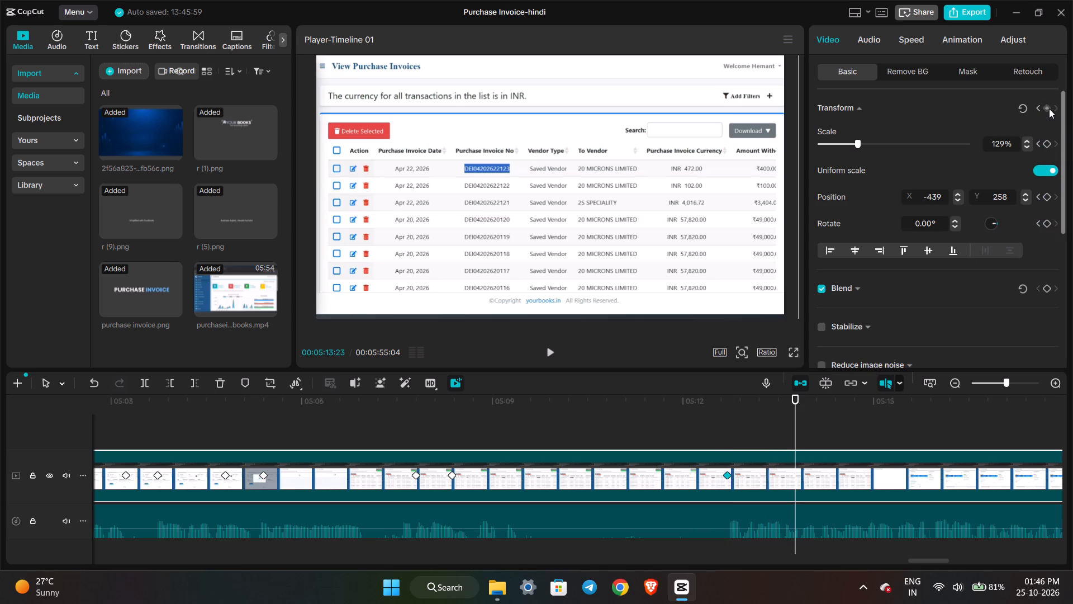
pyautogui.click(1048, 108)
pyautogui.moveTo(549, 190); pyautogui.dragTo(599, 190)
pyautogui.moveTo(585, 189); pyautogui.dragTo(617, 189)
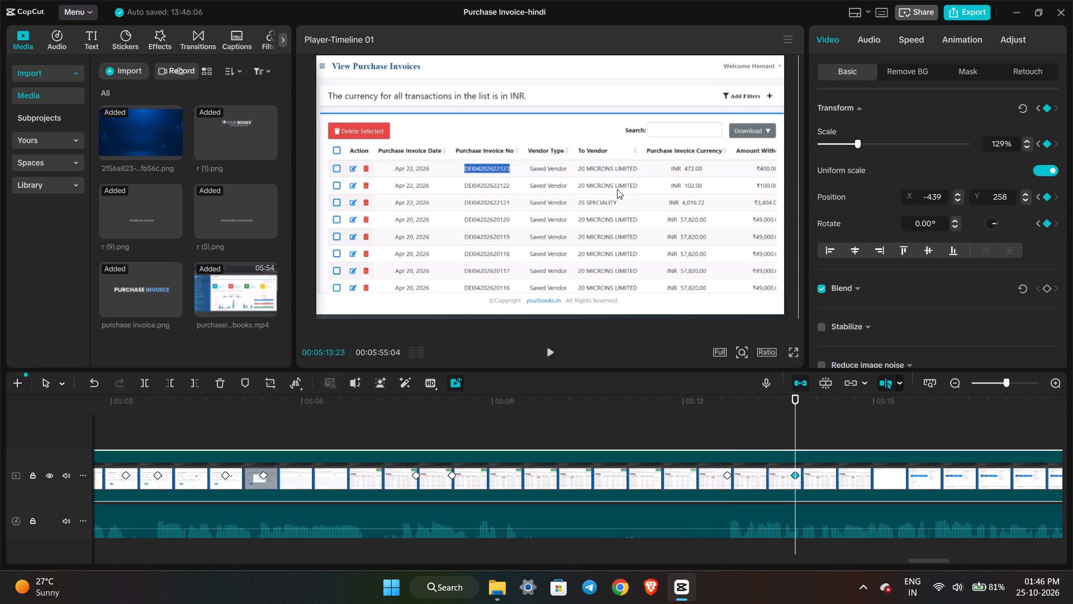
pyautogui.moveTo(617, 189); pyautogui.dragTo(641, 189)
pyautogui.click(641, 189)
pyautogui.moveTo(641, 189); pyautogui.dragTo(736, 191)
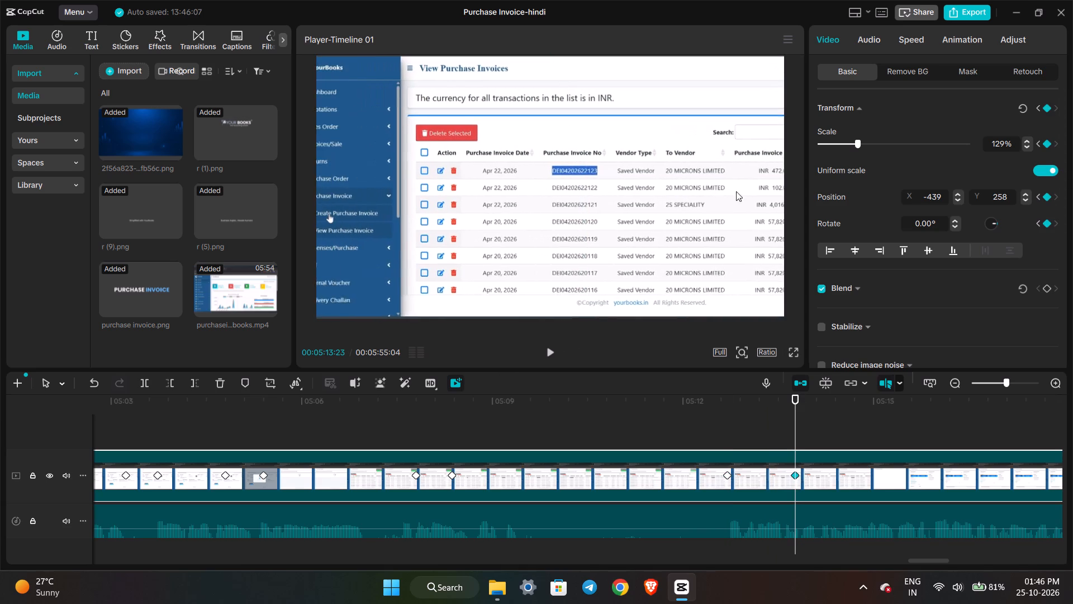
pyautogui.moveTo(736, 191); pyautogui.dragTo(763, 187)
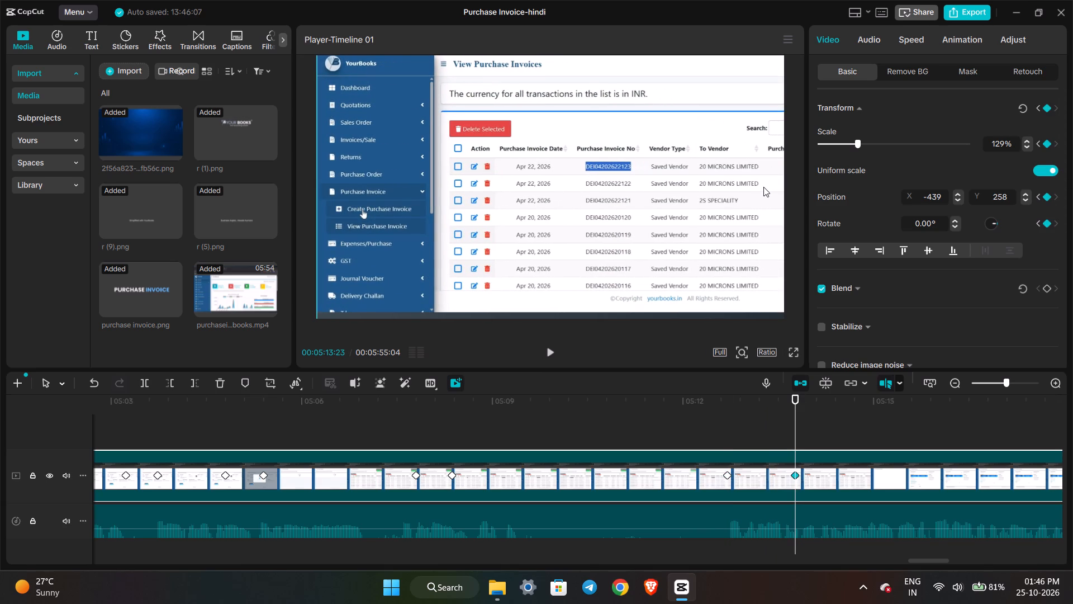
pyautogui.moveTo(763, 187); pyautogui.dragTo(761, 196)
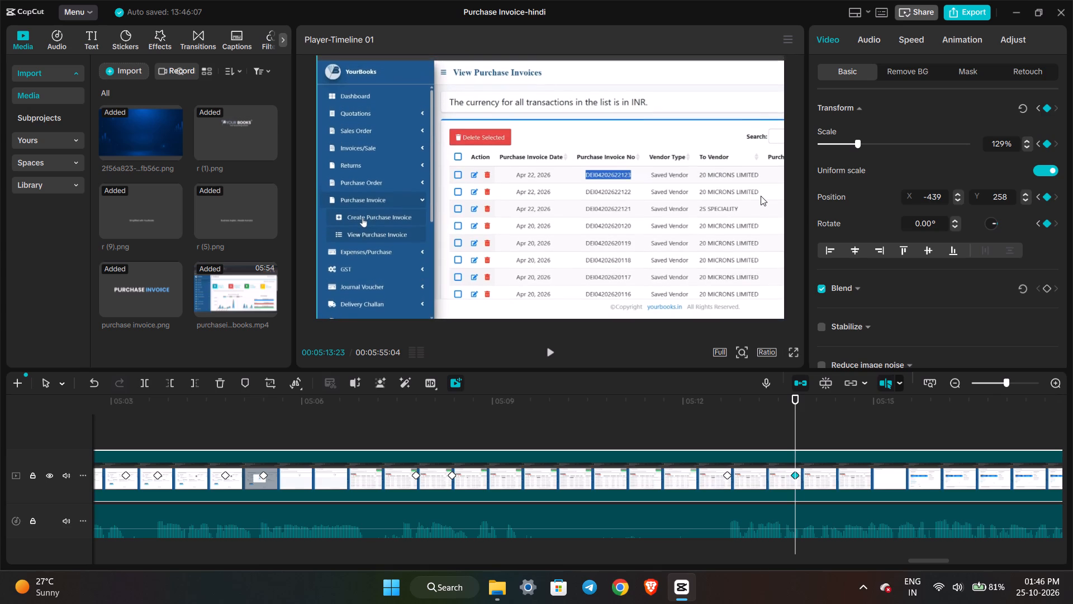
pyautogui.moveTo(761, 196); pyautogui.dragTo(758, 194)
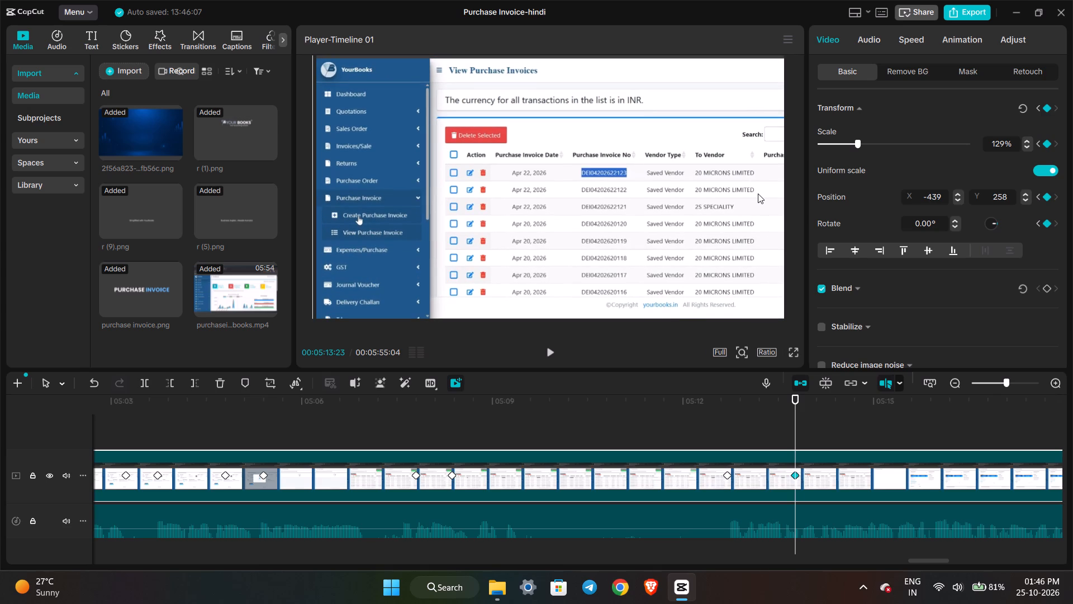
pyautogui.moveTo(758, 194); pyautogui.dragTo(758, 192)
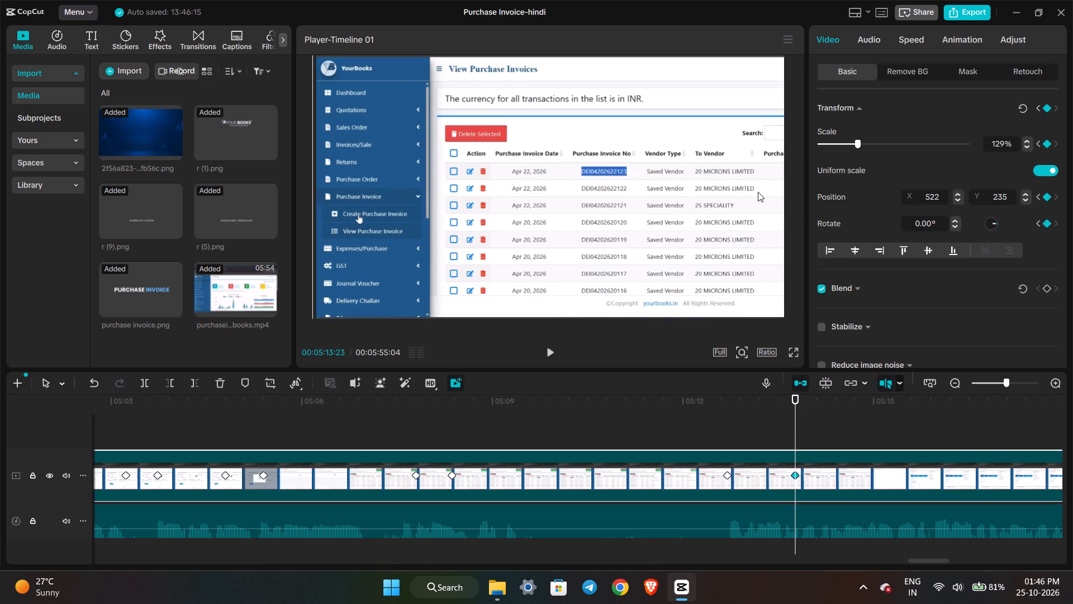
# Preview the pan to the sidebar through the page load and add a Transform keyframe at 00:05:15:01.
pyautogui.click(658, 398)
pyautogui.press('space')
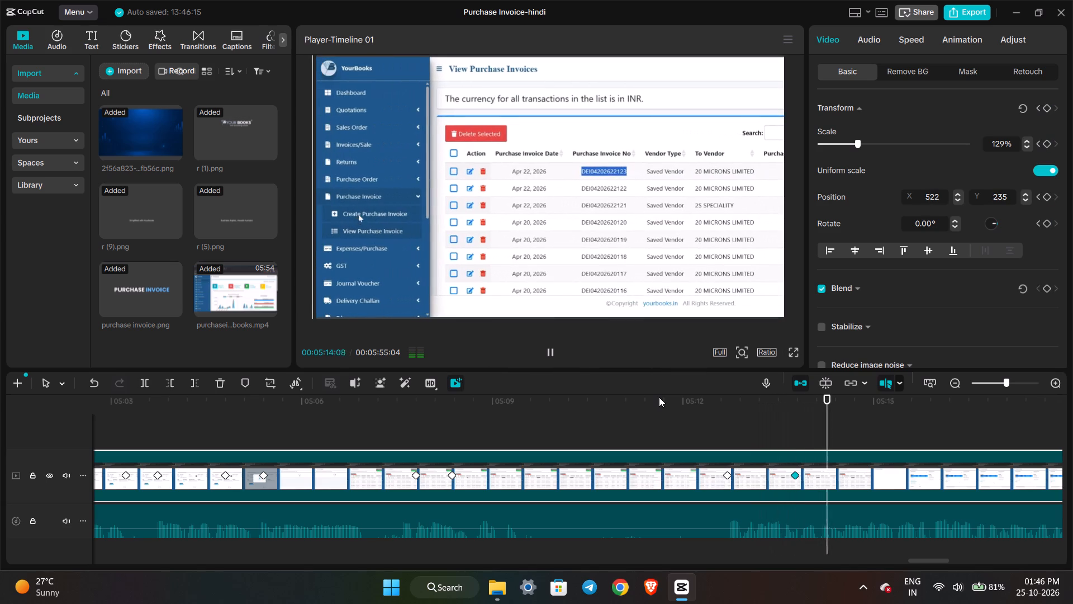
pyautogui.press('space')
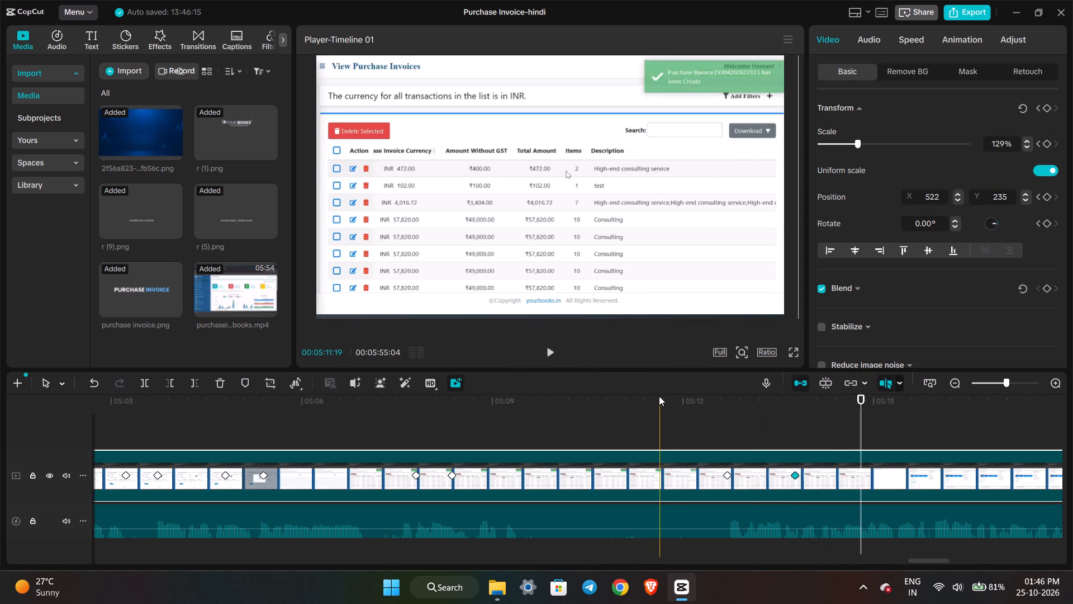
pyautogui.press('space')
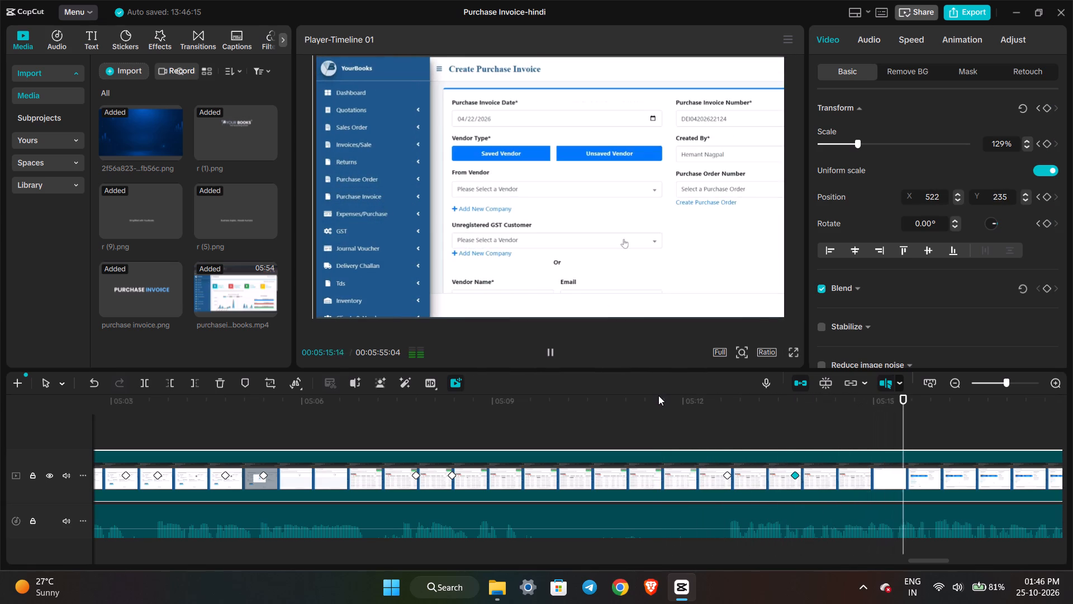
pyautogui.press('space')
pyautogui.click(876, 414)
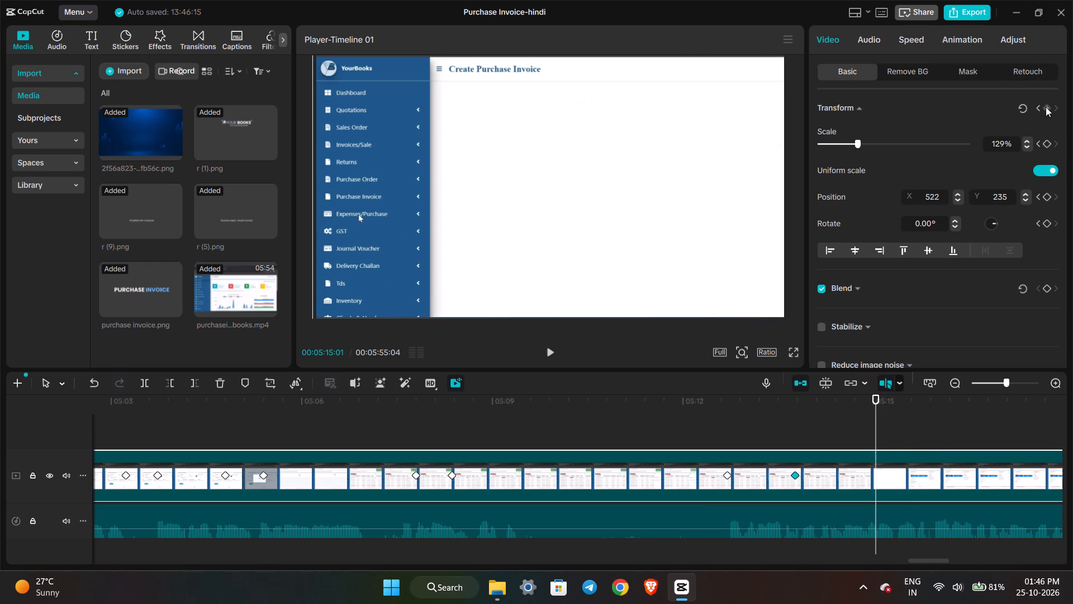
pyautogui.click(1046, 107)
# Add a Transform keyframe at 00:05:15:21 and reposition the frame to X -444, Y 269, showing the Create Purchase Invoice form.
pyautogui.click(910, 409)
pyautogui.click(917, 404)
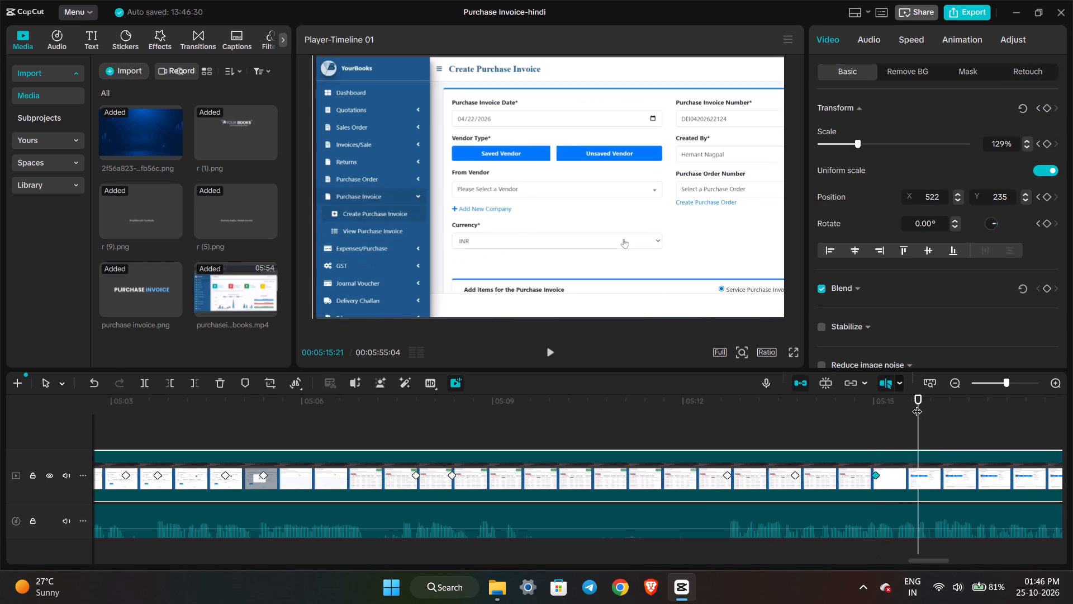
pyautogui.click(1046, 107)
pyautogui.moveTo(683, 158); pyautogui.dragTo(643, 155)
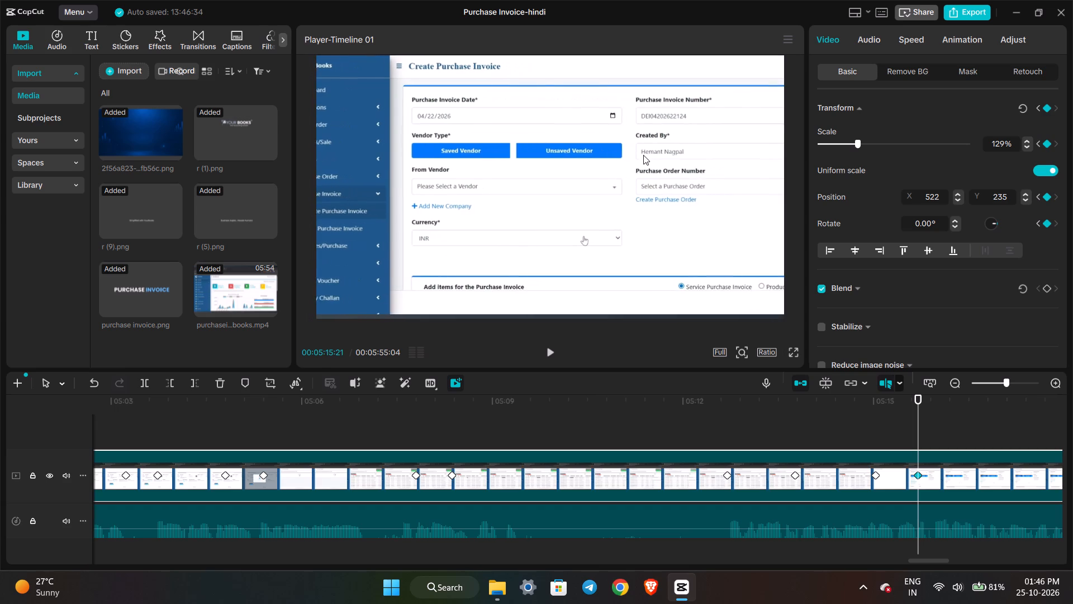
pyautogui.moveTo(643, 155); pyautogui.dragTo(568, 151)
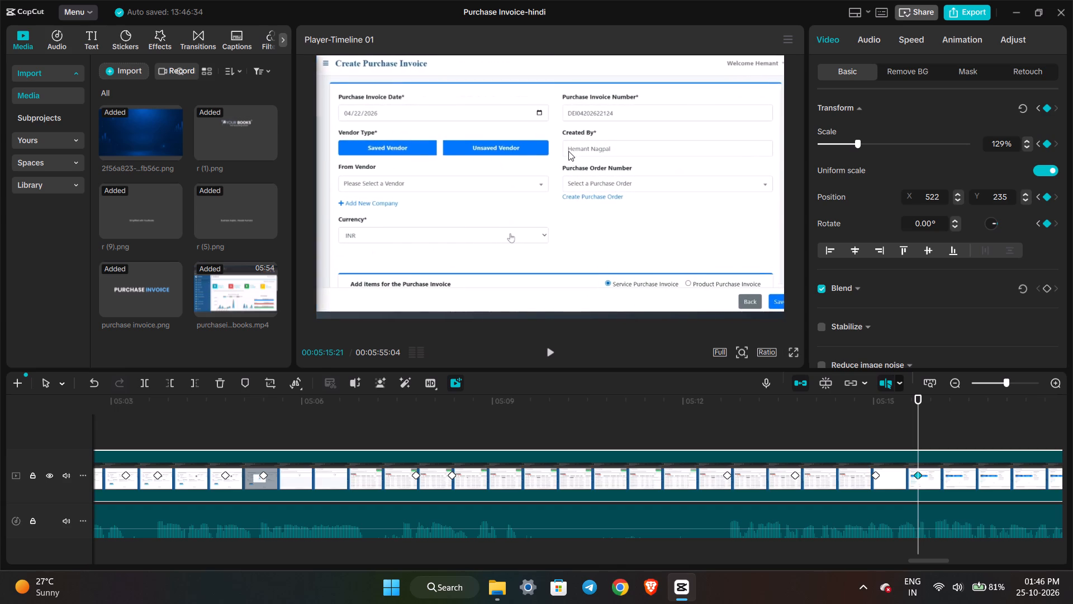
pyautogui.moveTo(568, 151); pyautogui.dragTo(566, 153)
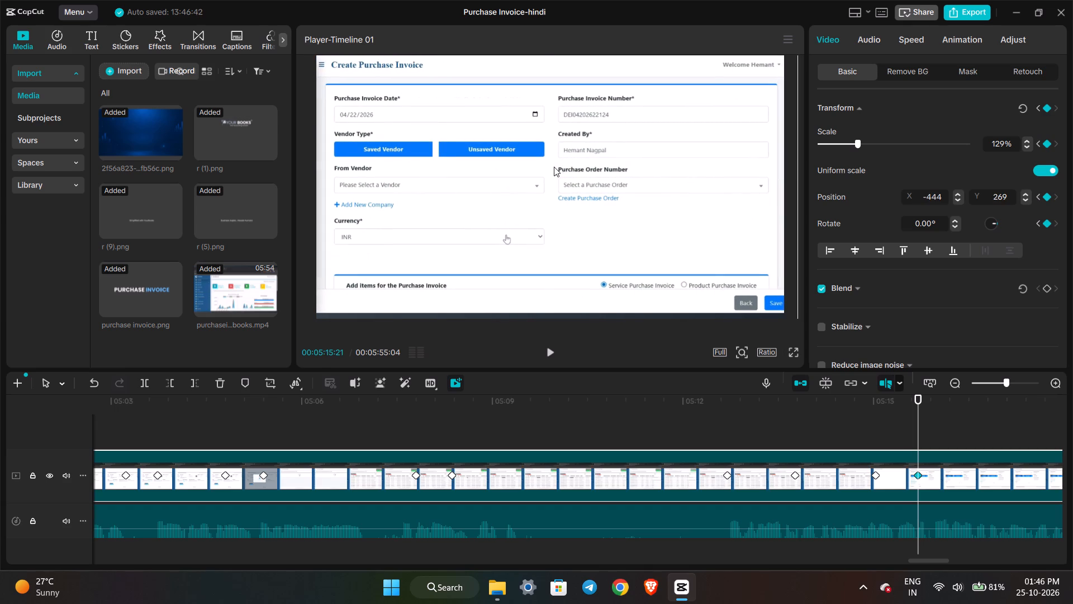
# Preview the form-filling section through to the save processing dialog and add a Transform keyframe on the video clip at 00:05:34:01.
pyautogui.press('space')
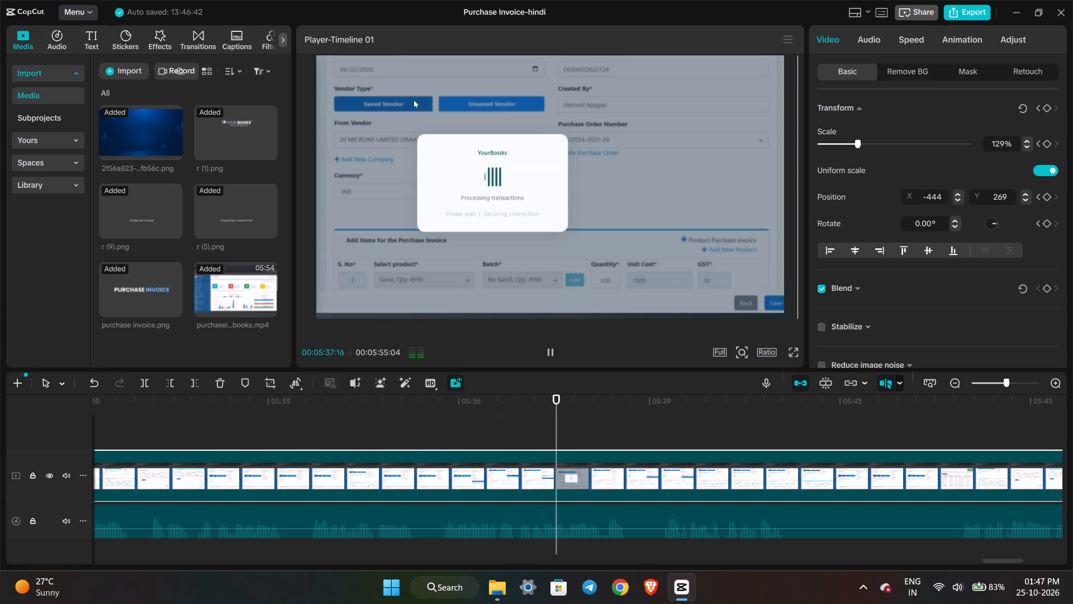
pyautogui.press('space')
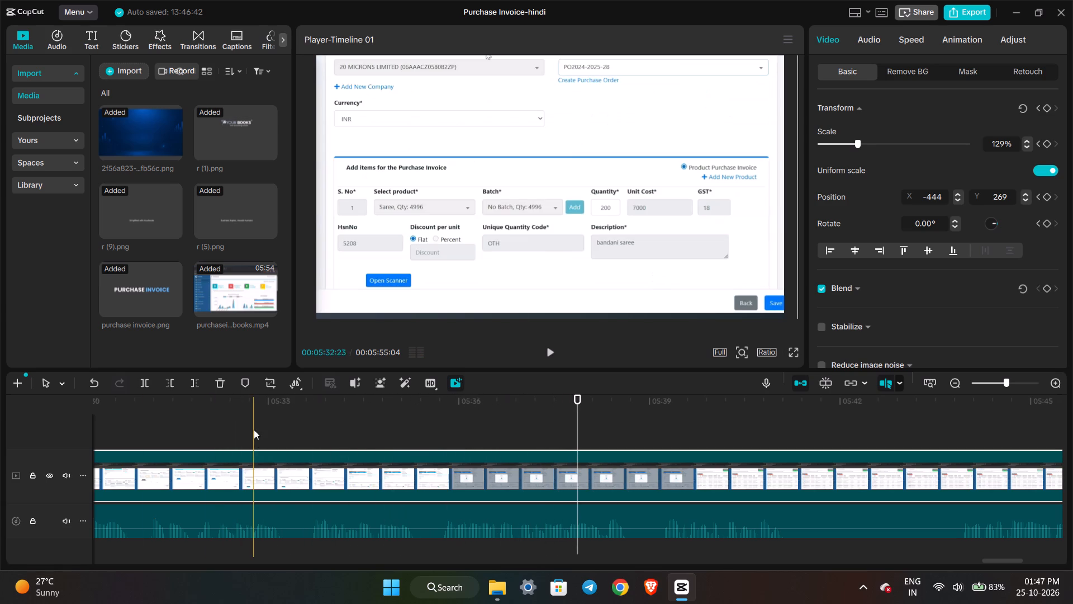
pyautogui.click(254, 430)
pyautogui.press('space')
pyautogui.press('space')
pyautogui.press('space')
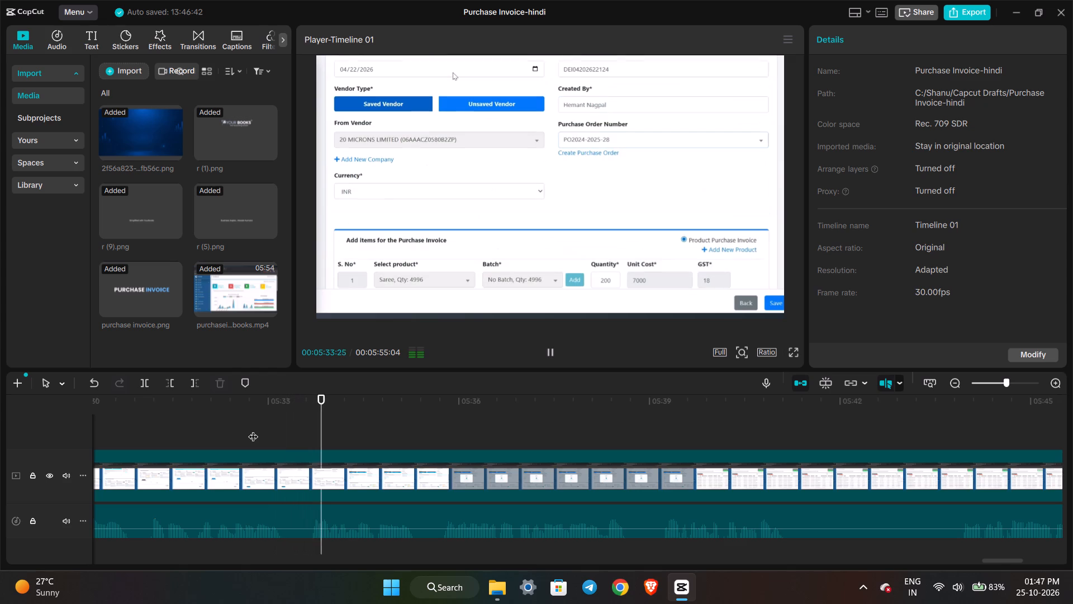
pyautogui.press('space')
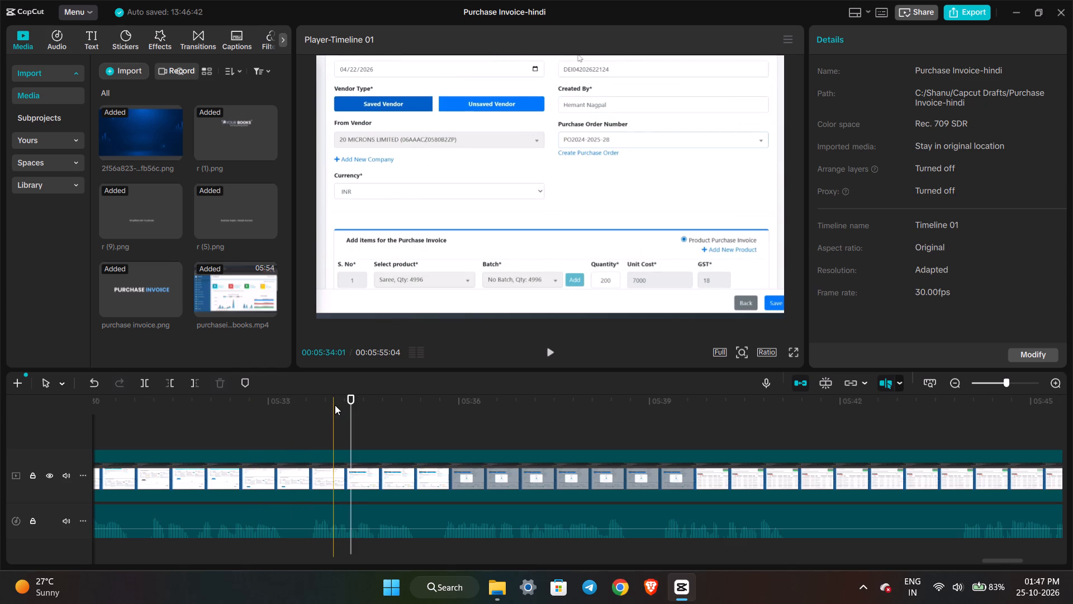
pyautogui.click(335, 405)
pyautogui.click(469, 478)
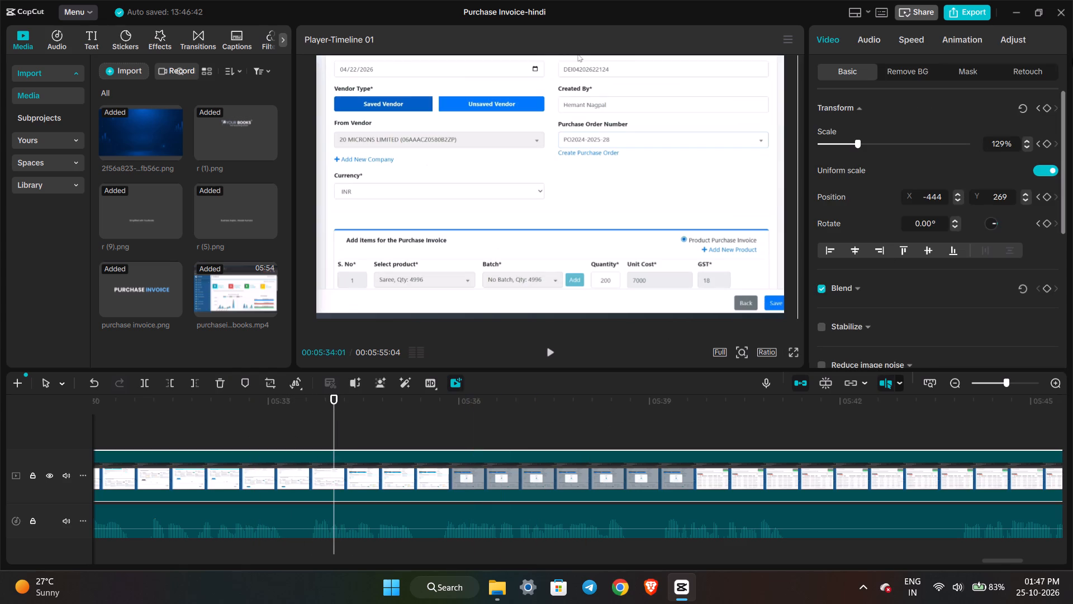
pyautogui.click(1046, 107)
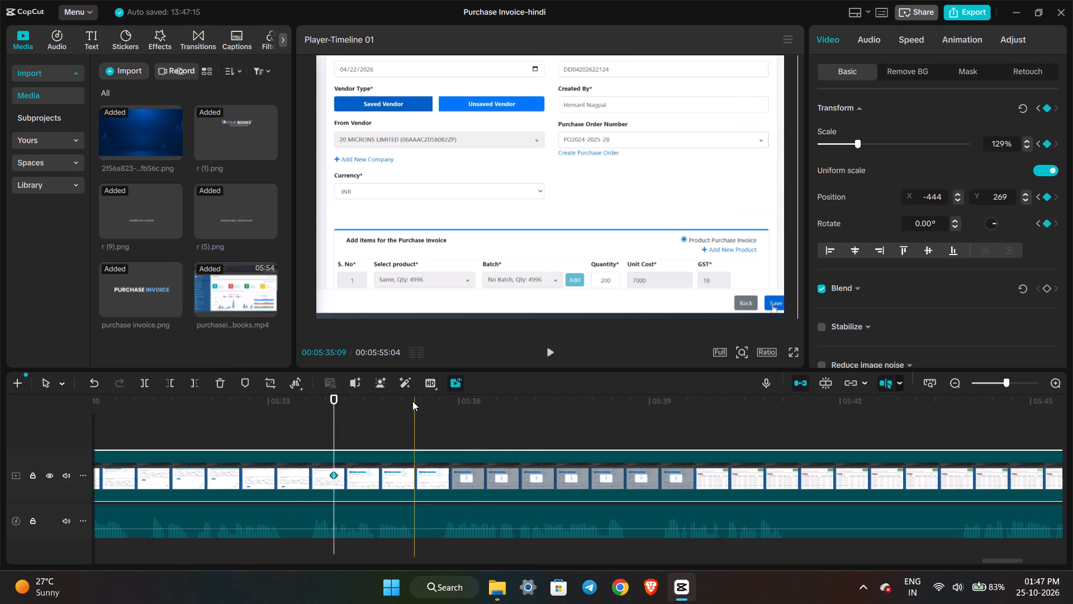
# Add a Transform keyframe at 00:05:34:20 with scale 172% and reposition the frame to X -1302, Y 654, highlighting the Save button.
pyautogui.click(374, 403)
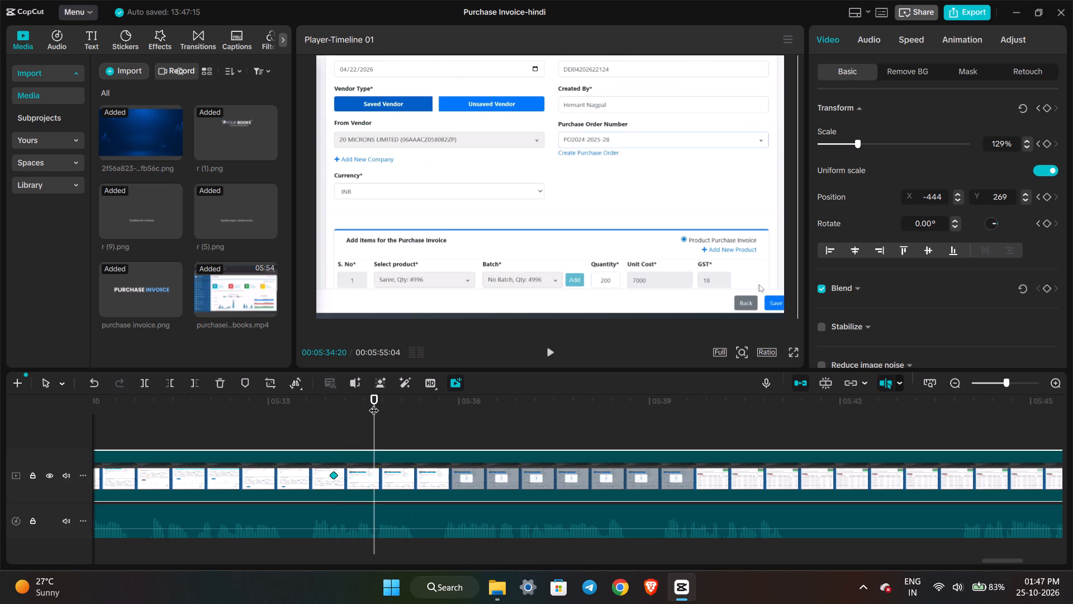
pyautogui.click(1047, 110)
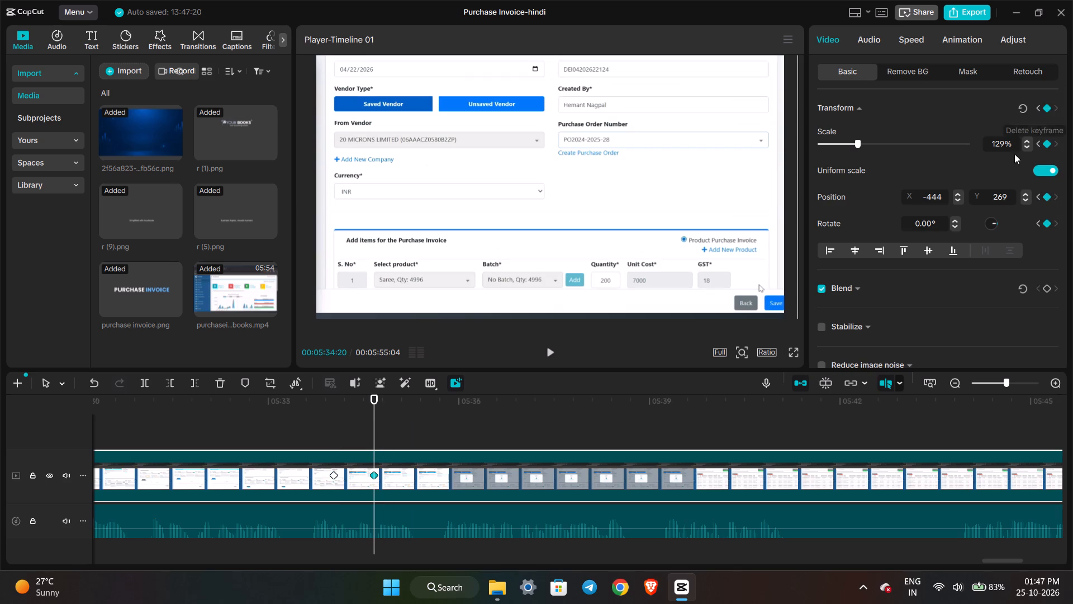
pyautogui.doubleClick(1004, 150)
pyautogui.write('172')
pyautogui.click(984, 123)
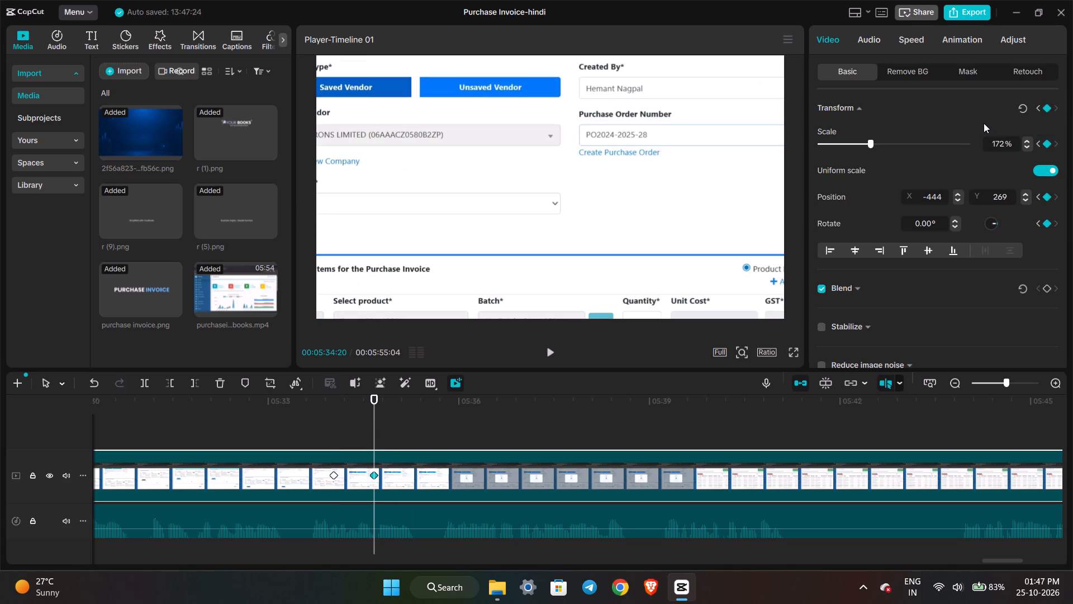
pyautogui.moveTo(683, 210); pyautogui.dragTo(635, 158)
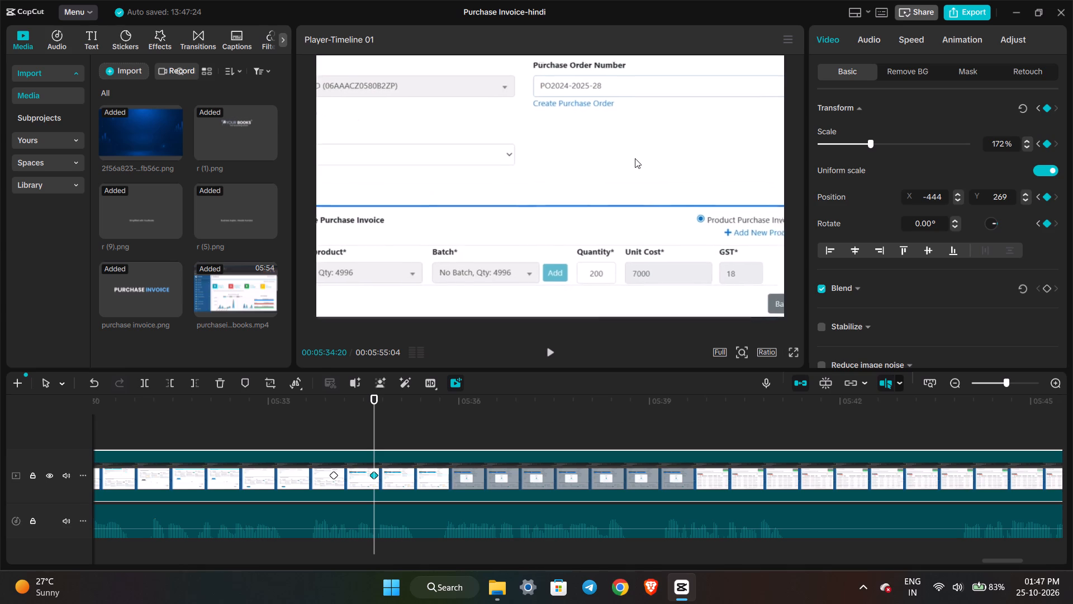
pyautogui.moveTo(635, 158); pyautogui.dragTo(576, 156)
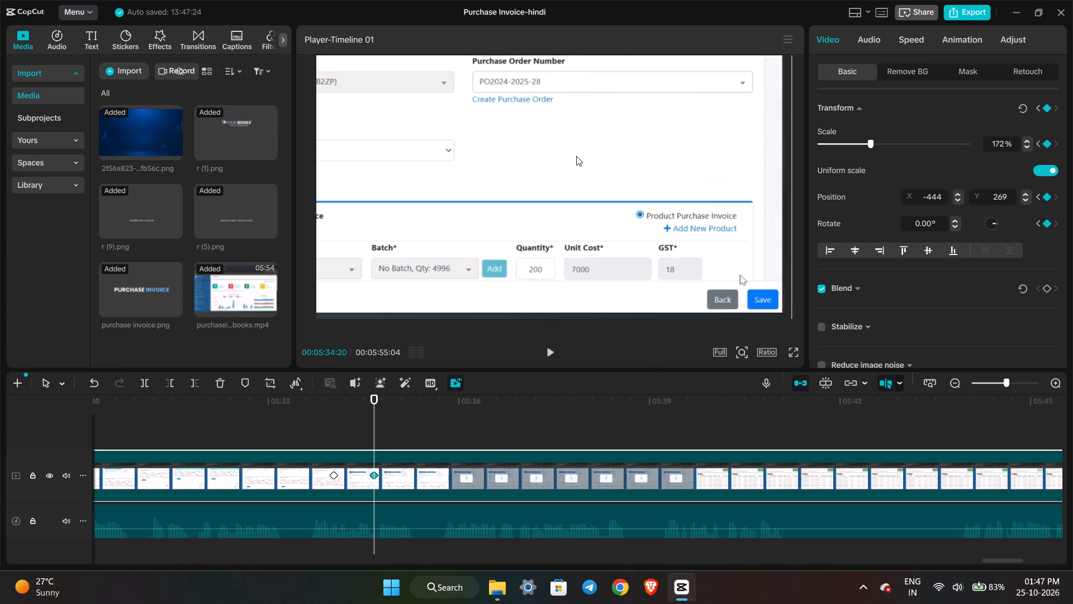
pyautogui.moveTo(576, 156); pyautogui.dragTo(578, 162)
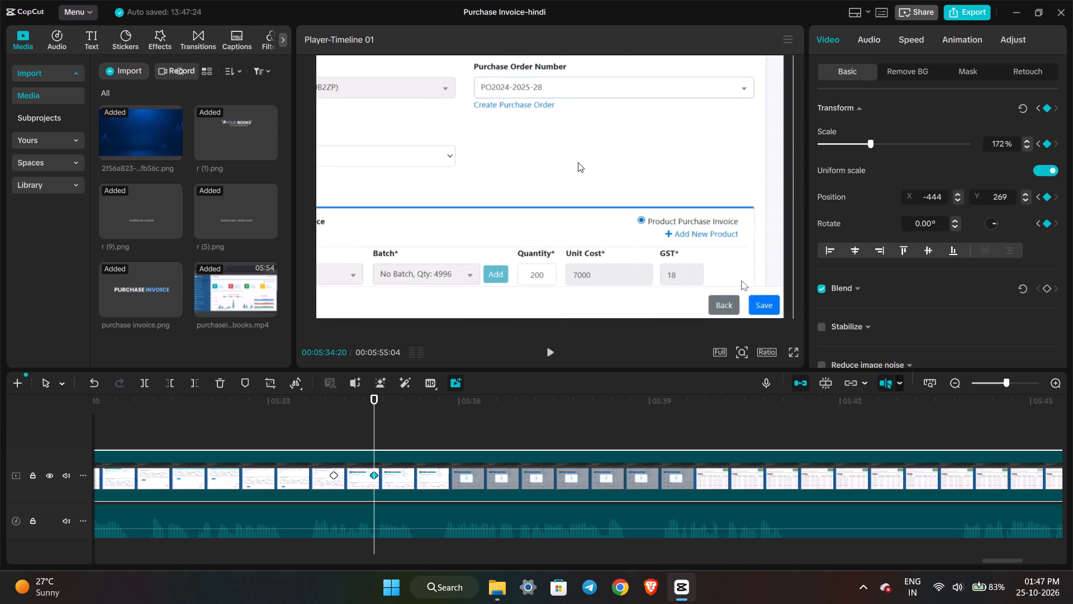
pyautogui.moveTo(578, 162); pyautogui.dragTo(579, 163)
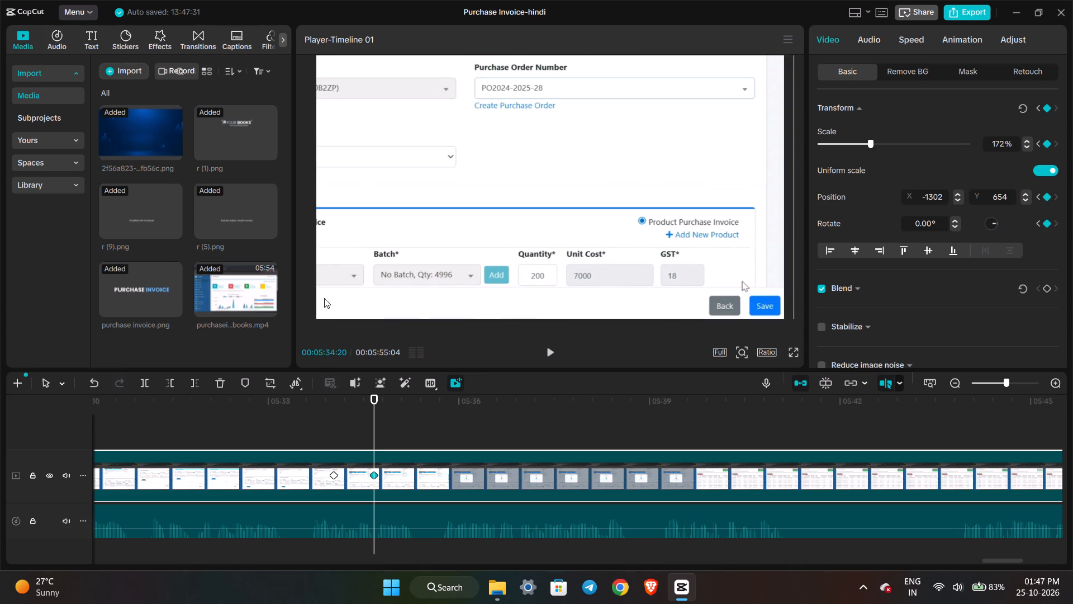
# Preview the Save button zoom and add a Transform keyframe just before 00:05:36.
pyautogui.press('space')
pyautogui.press('space')
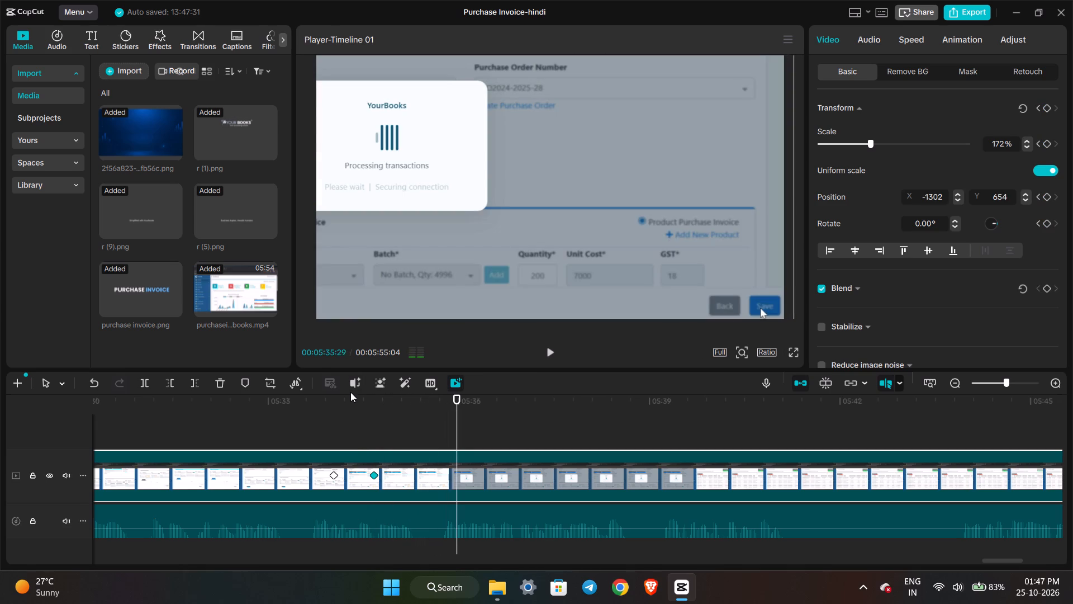
pyautogui.click(442, 402)
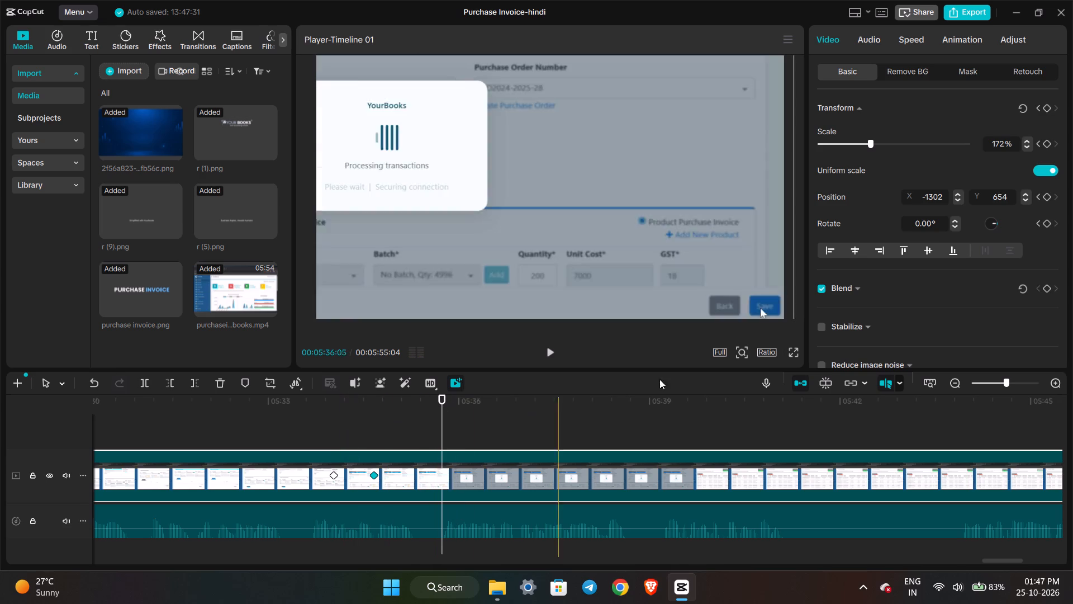
pyautogui.click(1048, 109)
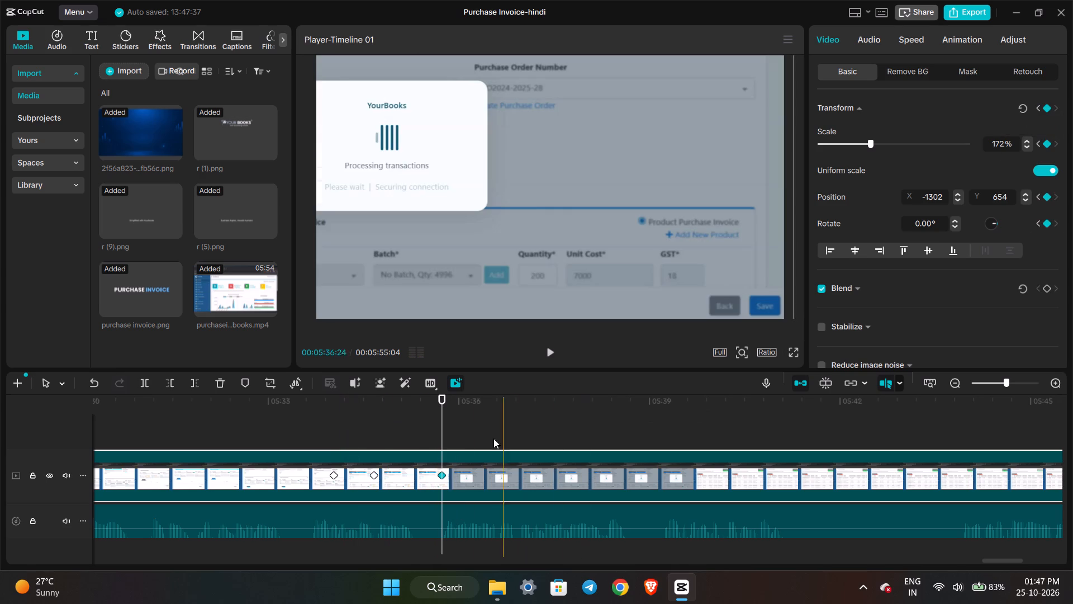
# Add a Transform keyframe at 00:05:36:09 on the video clip and reset scale to 100% and position to X 0, Y 0.
pyautogui.click(478, 418)
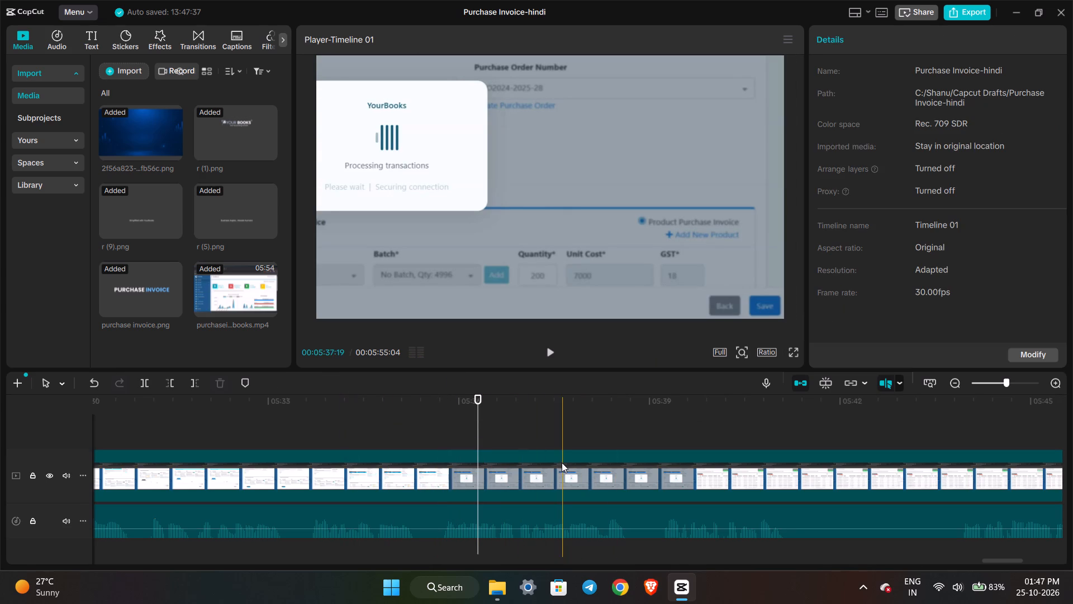
pyautogui.click(562, 463)
pyautogui.click(1049, 110)
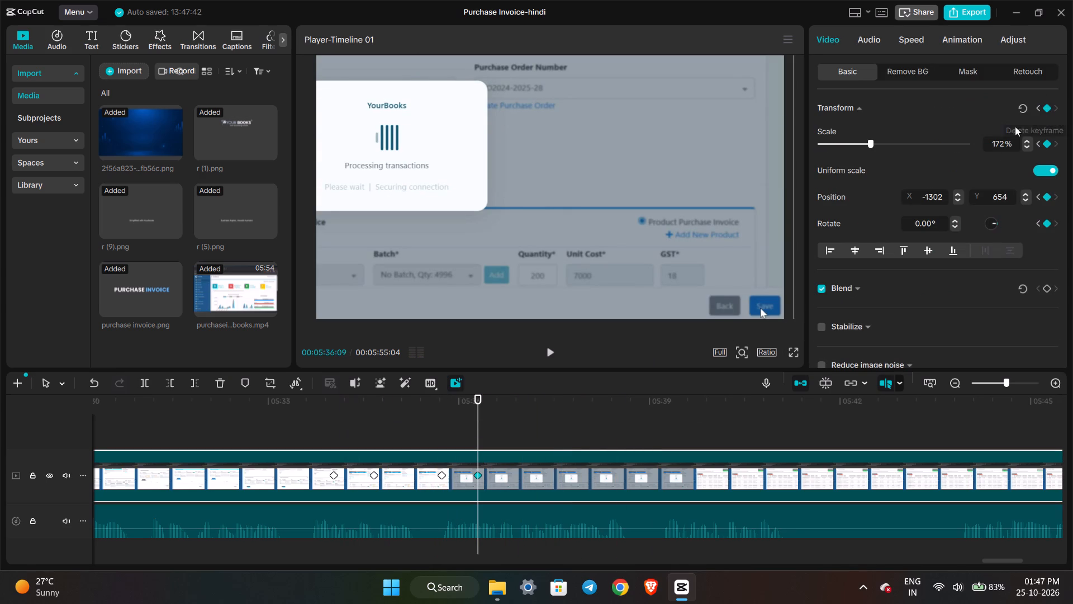
pyautogui.doubleClick(998, 143)
pyautogui.press('1')
pyautogui.press('0')
pyautogui.press('0')
pyautogui.doubleClick(932, 196)
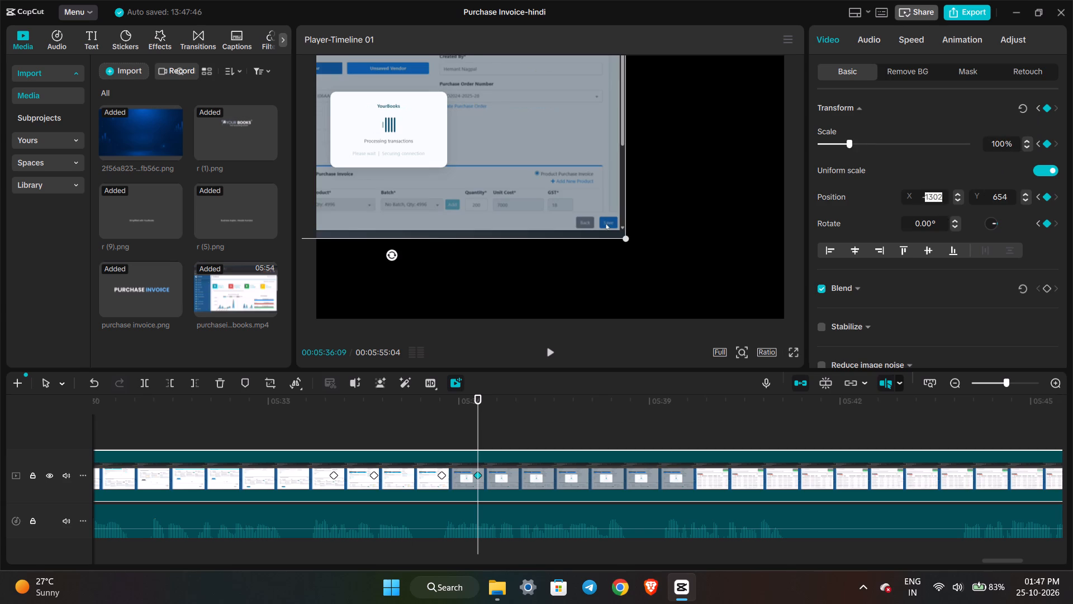
pyautogui.press('0')
pyautogui.doubleClick(1014, 196)
pyautogui.doubleClick(1000, 198)
pyautogui.press('0')
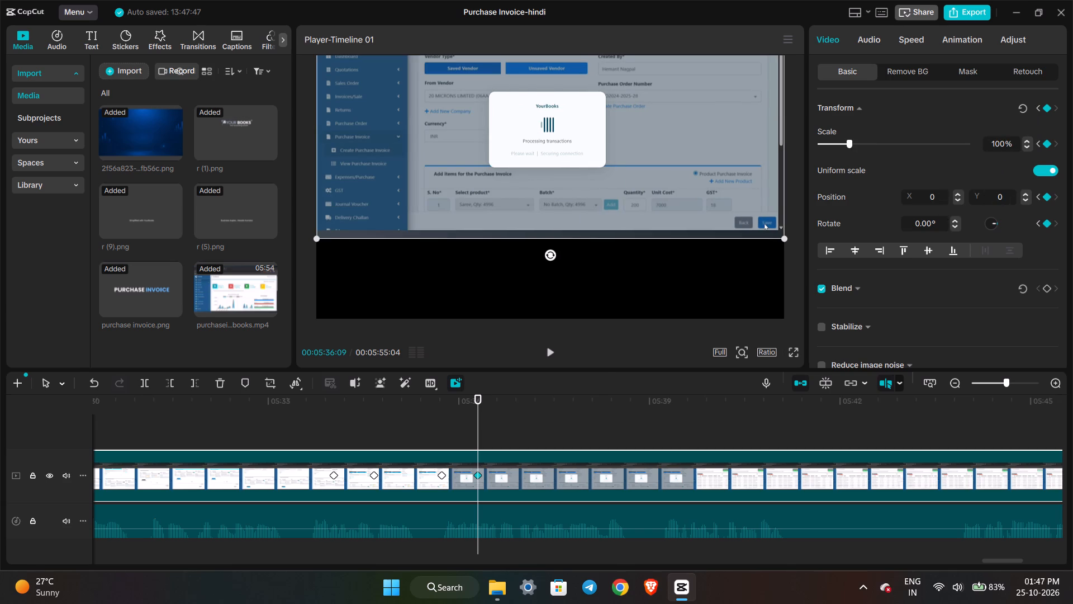
pyautogui.click(956, 181)
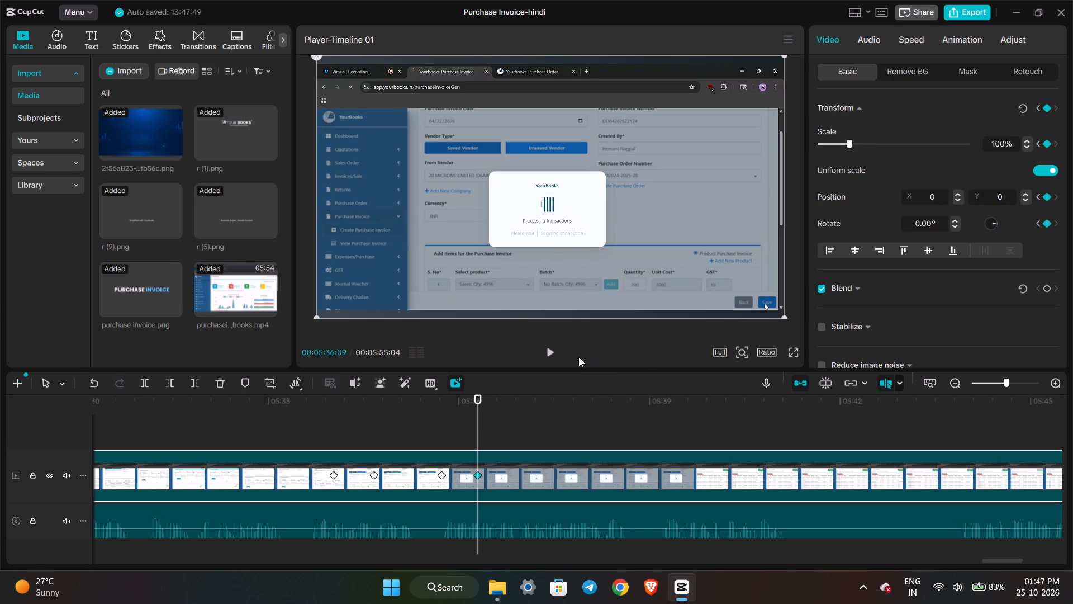
# Play back the processing dialog and the closing View Purchase Invoices section, replaying around 00:05:47 to find where the recording should end.
pyautogui.click(547, 349)
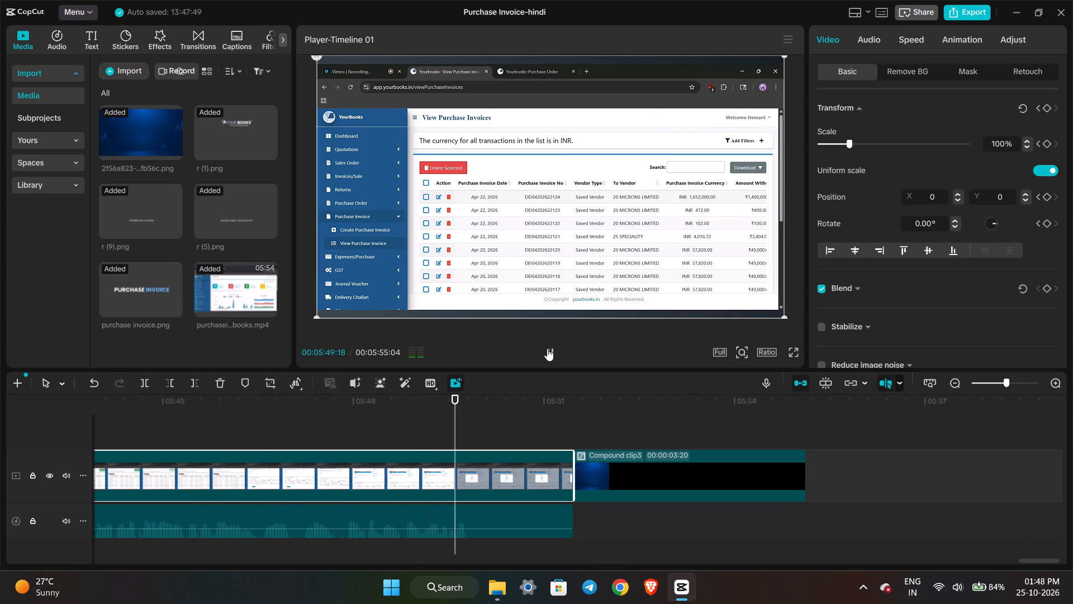
pyautogui.click(547, 348)
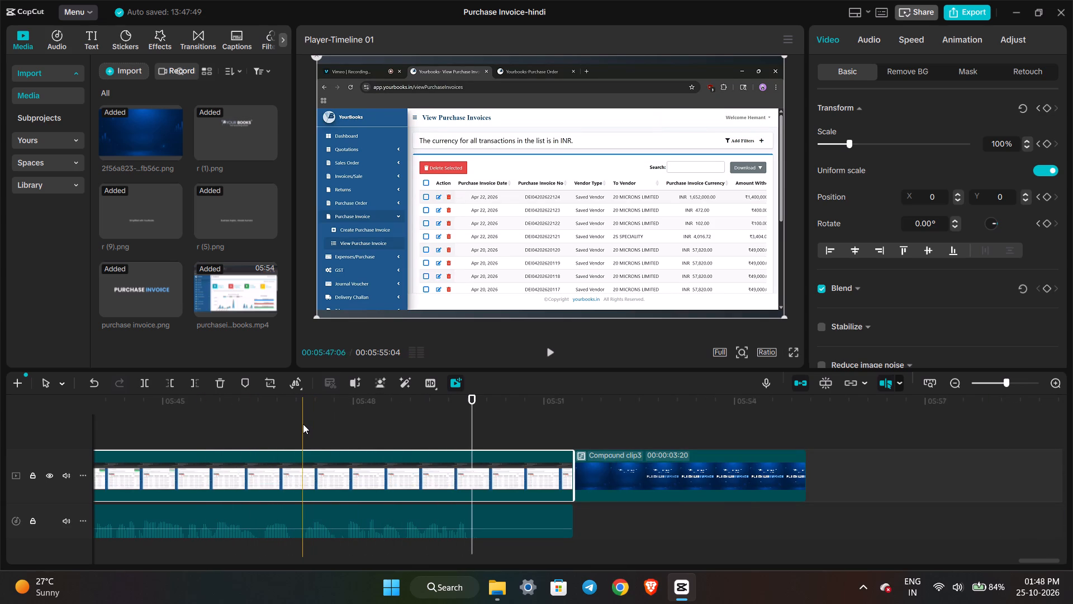
pyautogui.click(303, 424)
pyautogui.press('space')
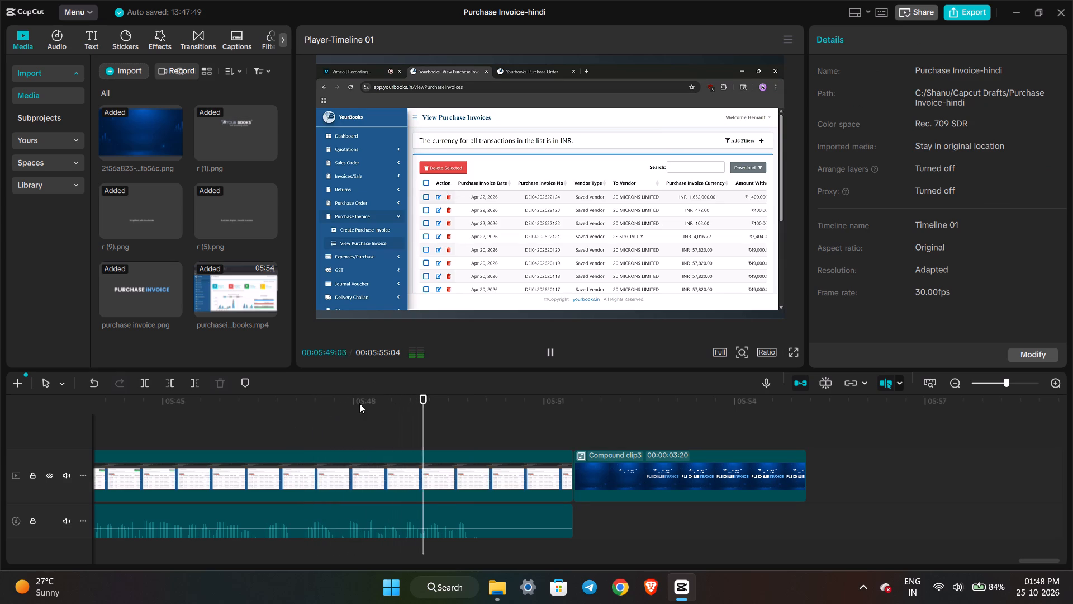
pyautogui.click(324, 401)
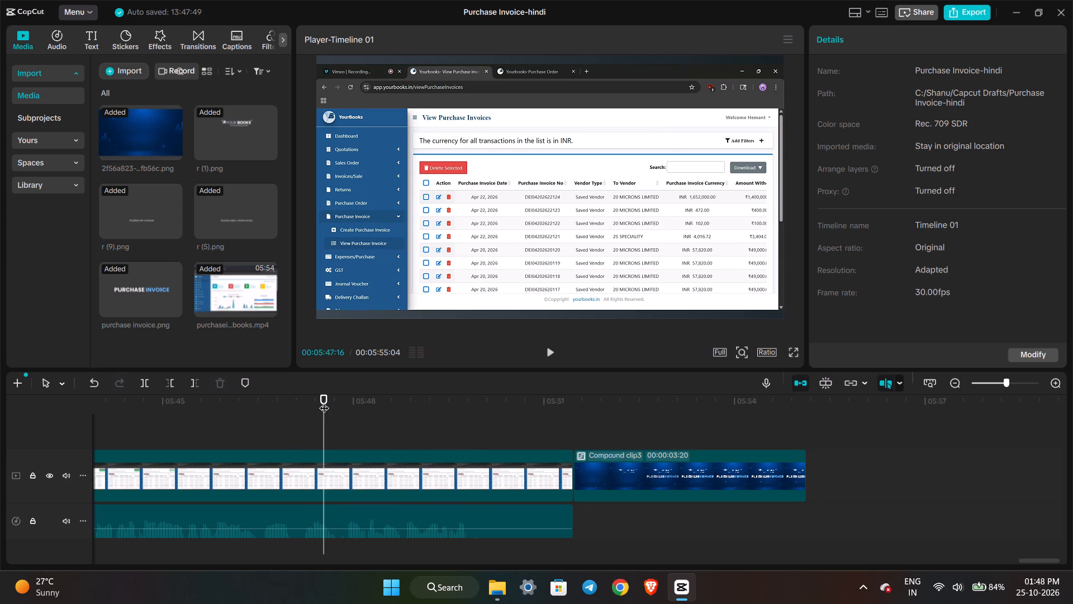
pyautogui.press('space')
pyautogui.click(319, 426)
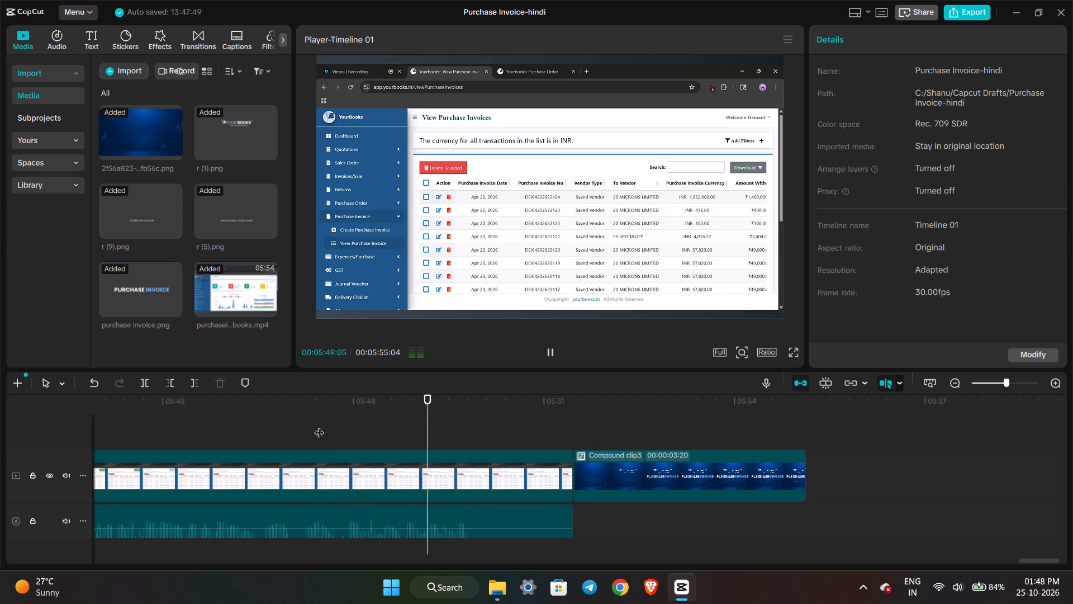
pyautogui.click(300, 416)
pyautogui.press('space')
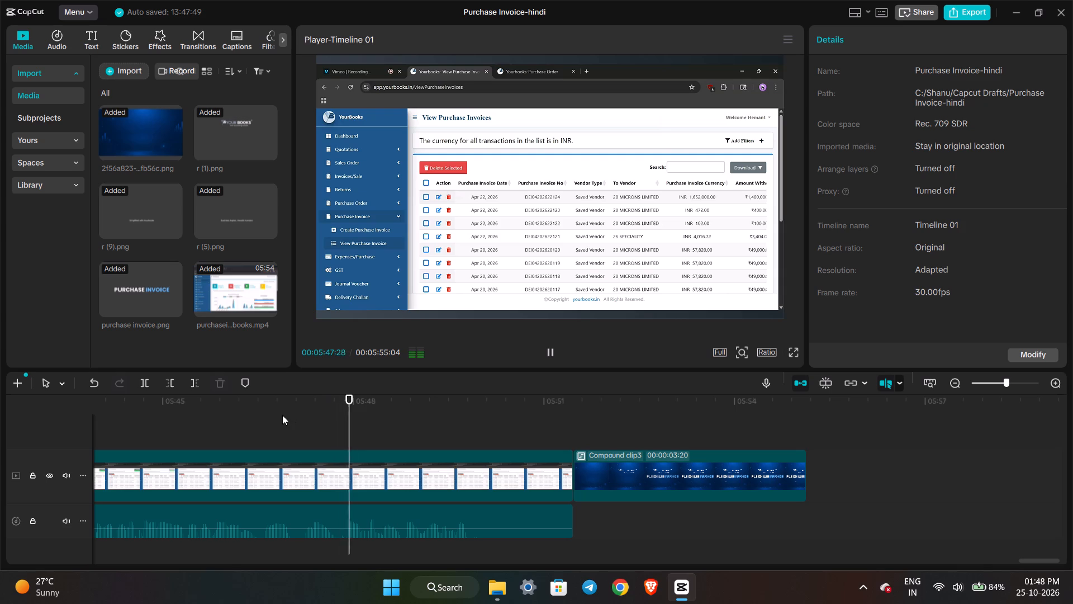
pyautogui.click(282, 415)
pyautogui.click(266, 424)
pyautogui.press('space')
pyautogui.click(266, 424)
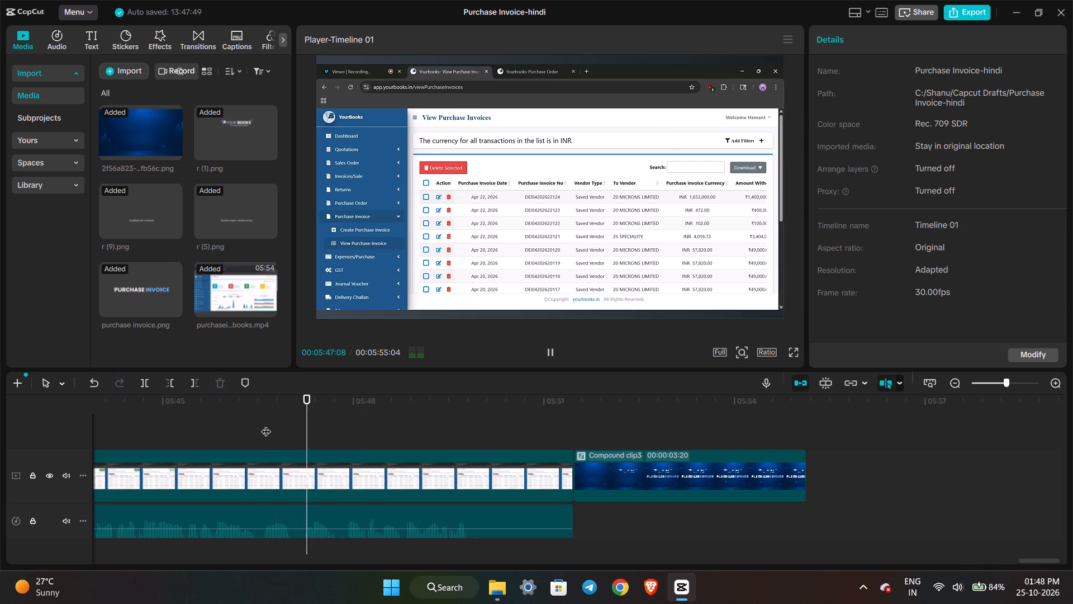
# Trim off the part of the screen recording clip after 00:05:46:17, so Compound clip3 follows directly.
pyautogui.click(298, 461)
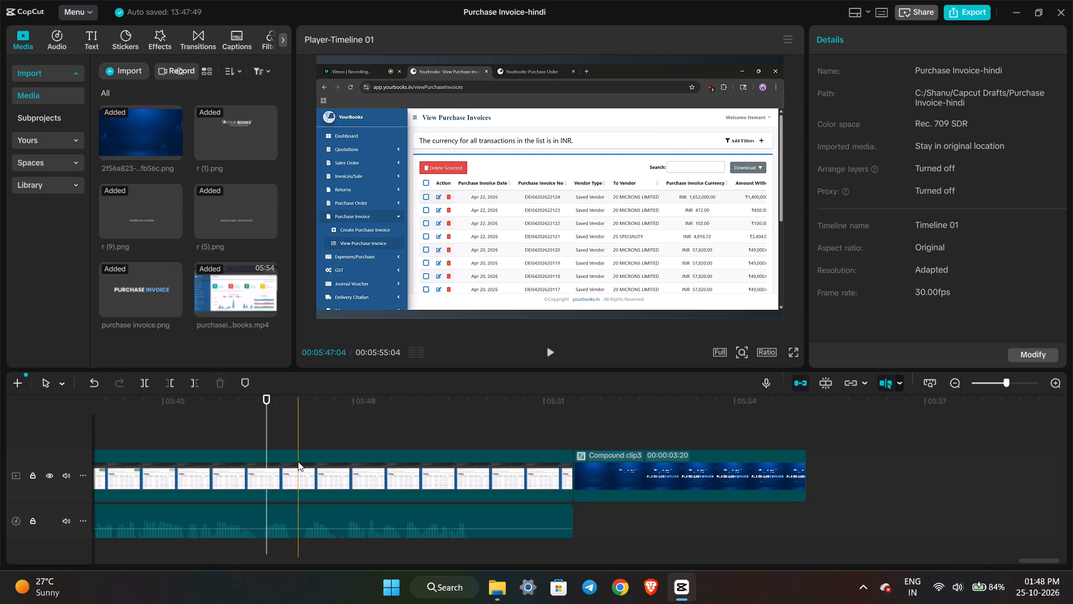
pyautogui.click(262, 430)
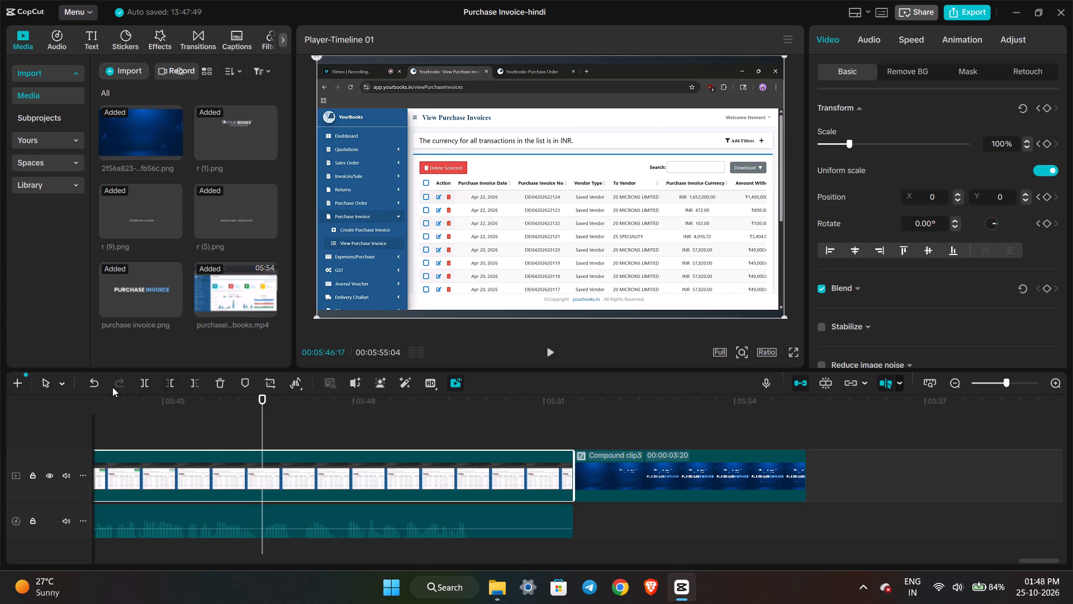
pyautogui.click(197, 385)
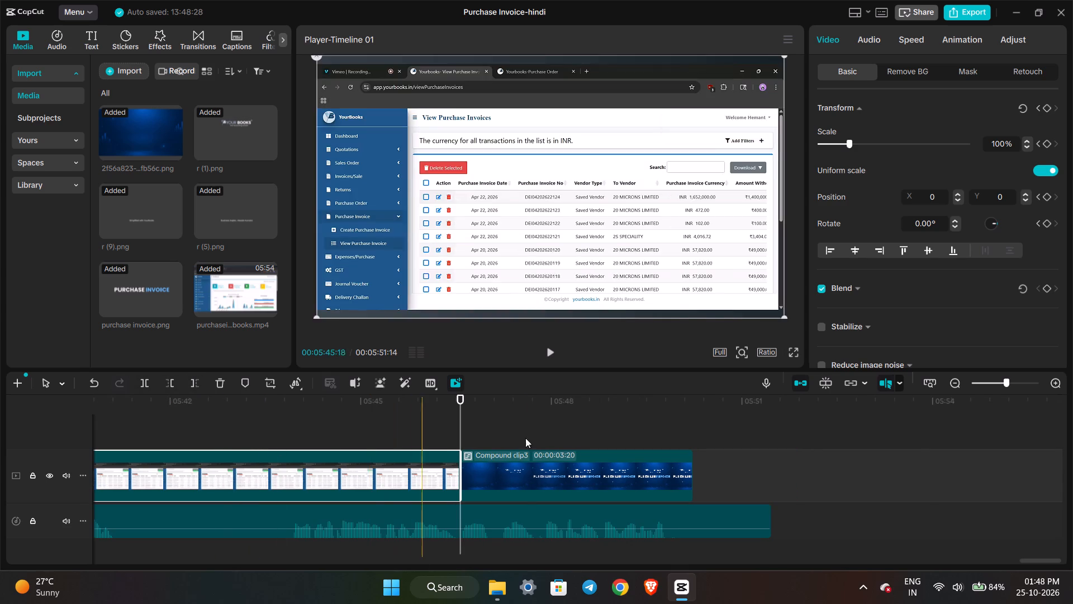
# Preview the cut into the end title and trim the audio clip at 00:05:50:07, where Compound clip3 ends.
pyautogui.click(423, 409)
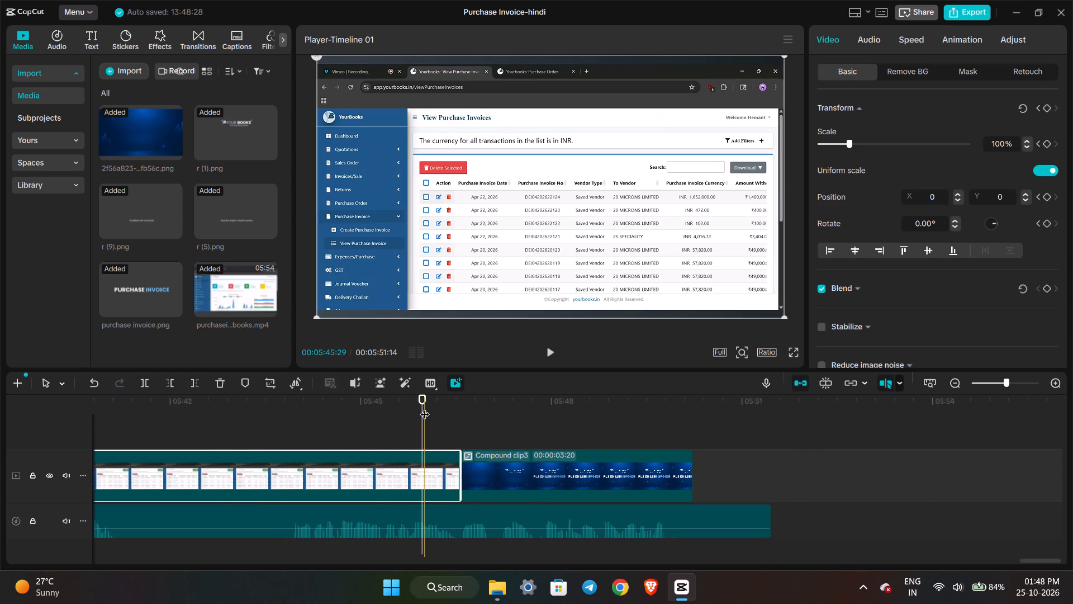
pyautogui.press('space')
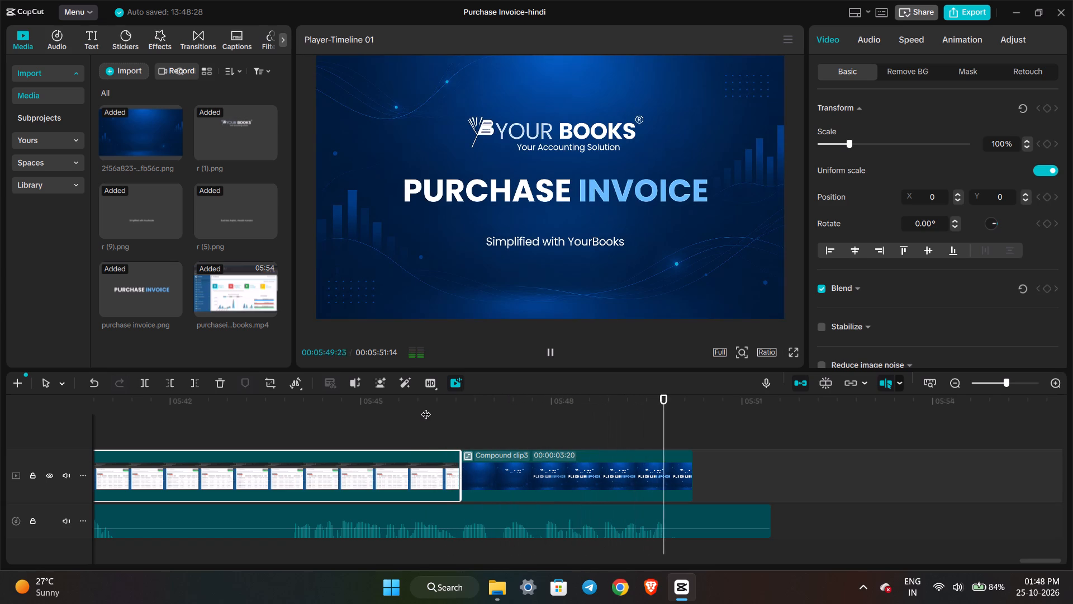
pyautogui.press('space')
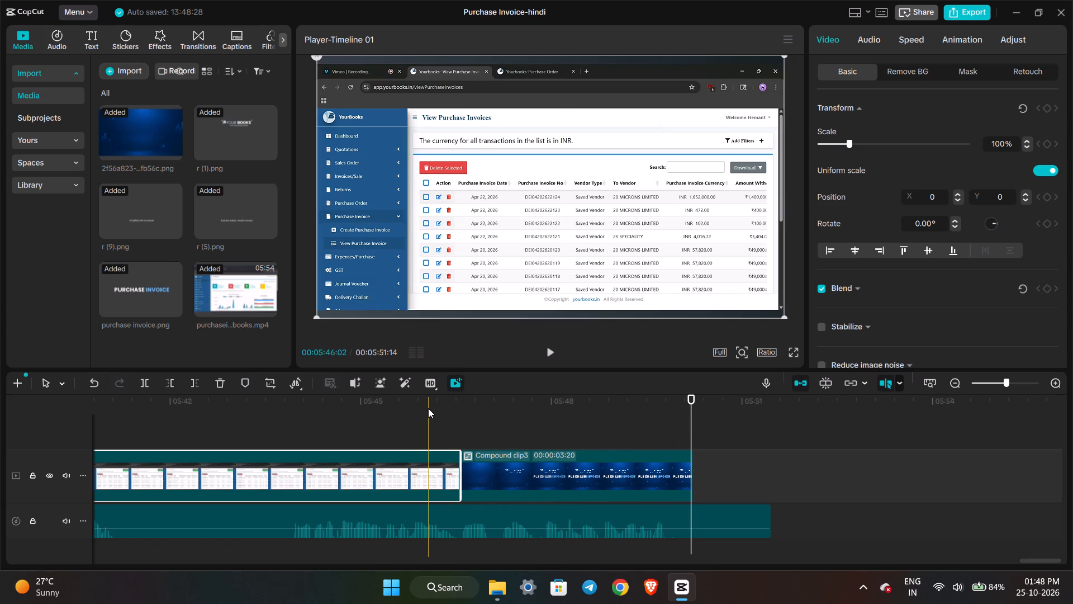
pyautogui.press('space')
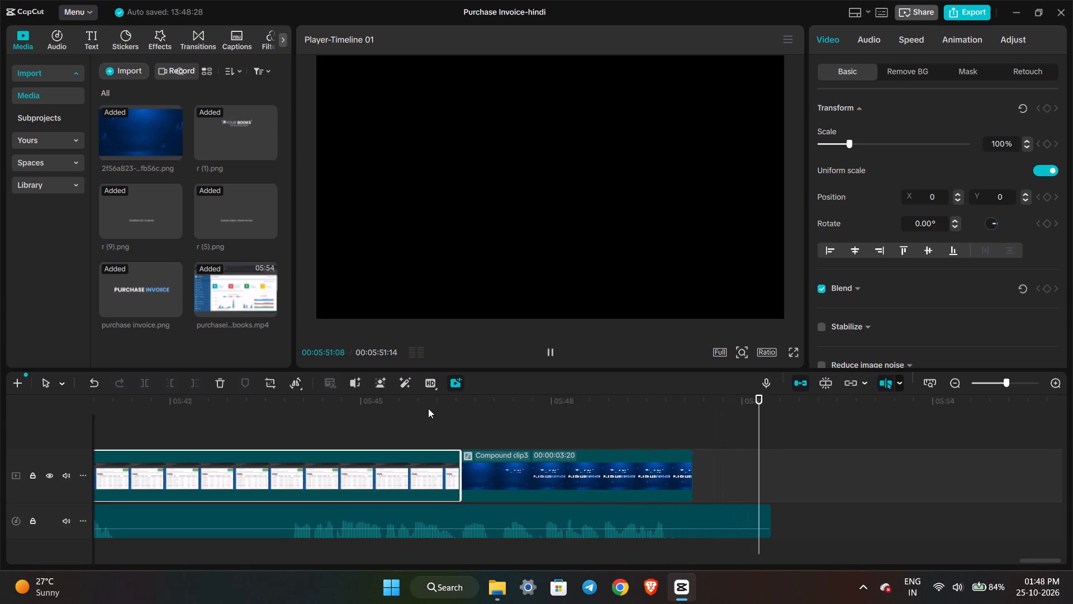
pyautogui.press('space')
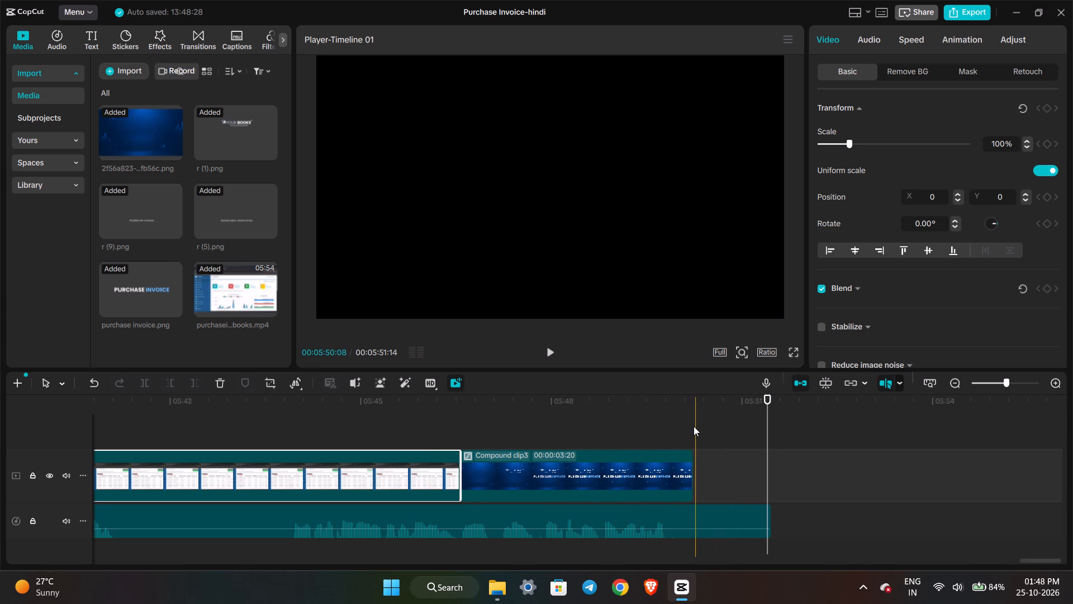
pyautogui.click(691, 409)
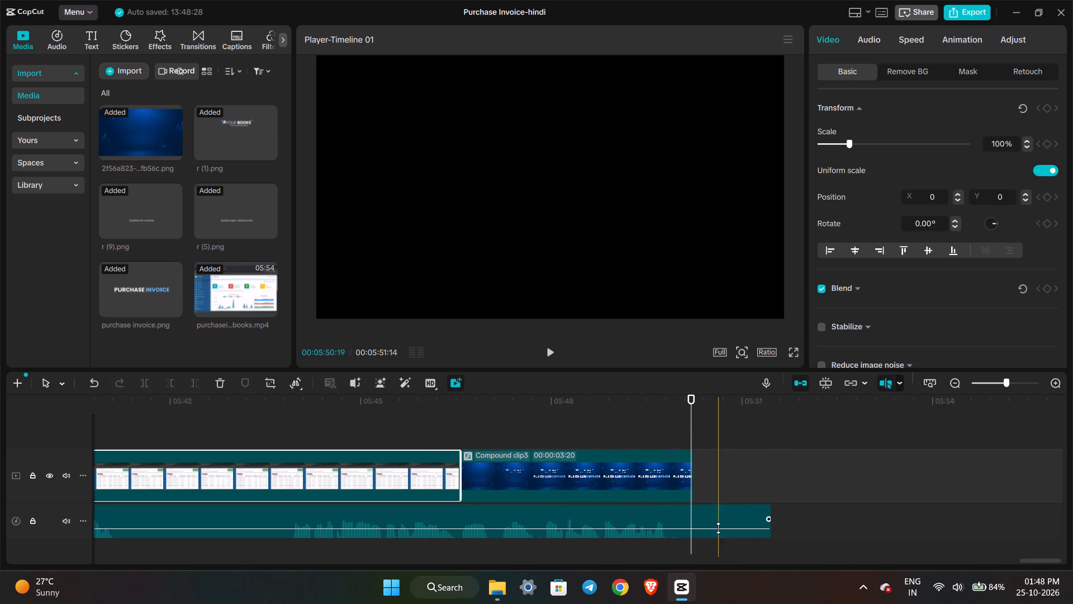
pyautogui.click(718, 528)
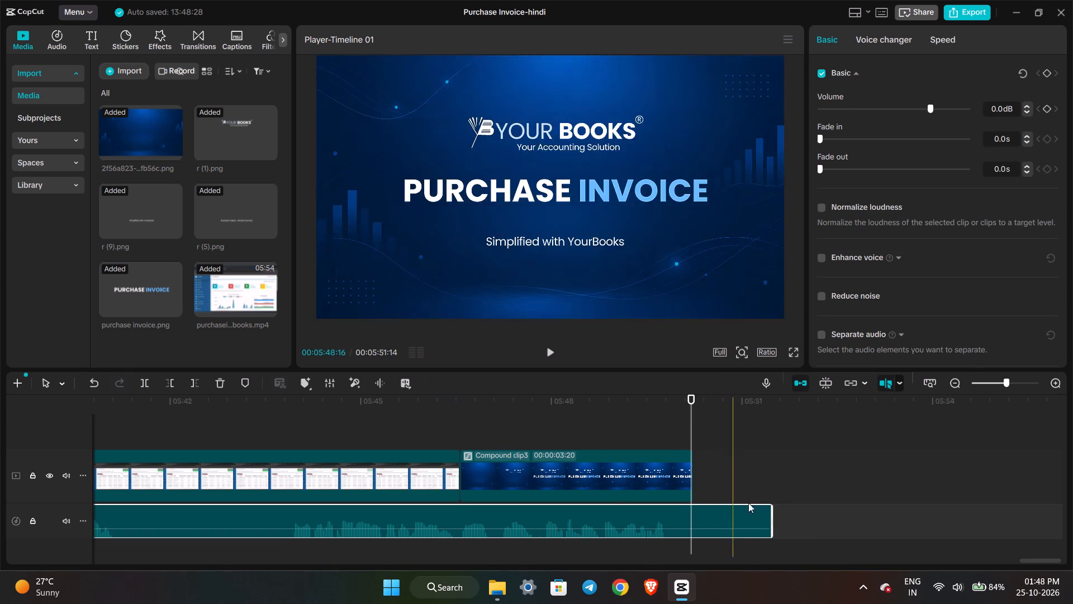
pyautogui.click(692, 421)
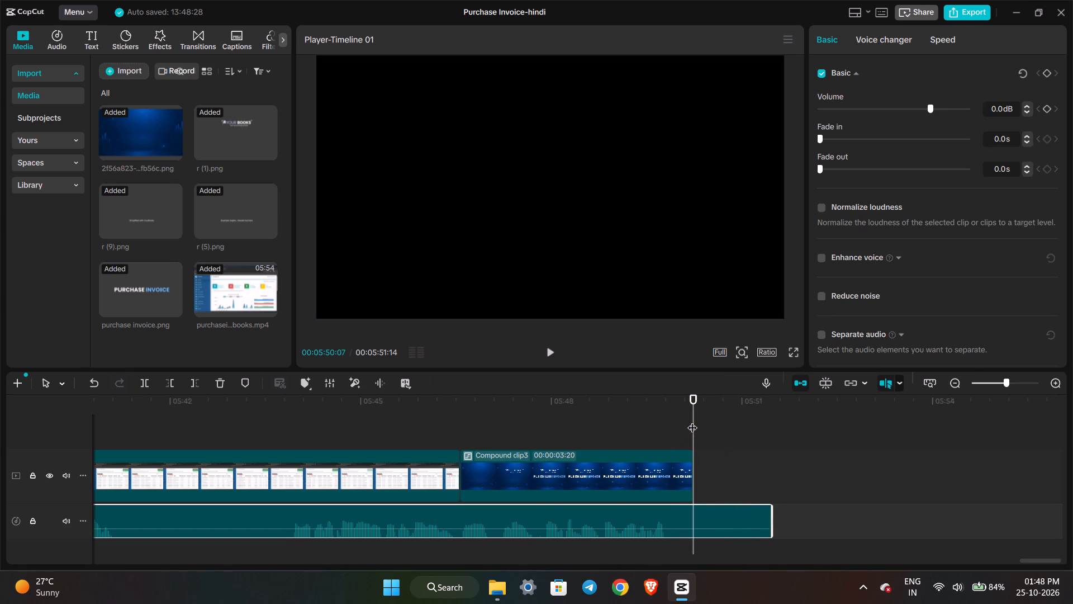
pyautogui.click(198, 380)
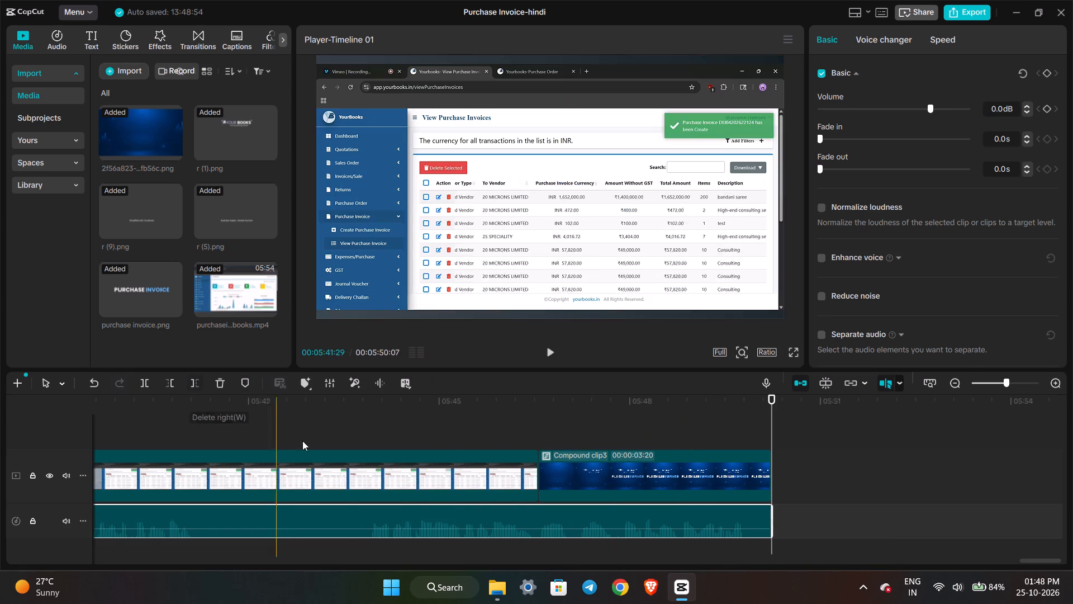
# Play back the trimmed ending and export the video as Purchase Invoice-hindi in 1080P, H.264, mp4 at 30fps.
pyautogui.click(510, 433)
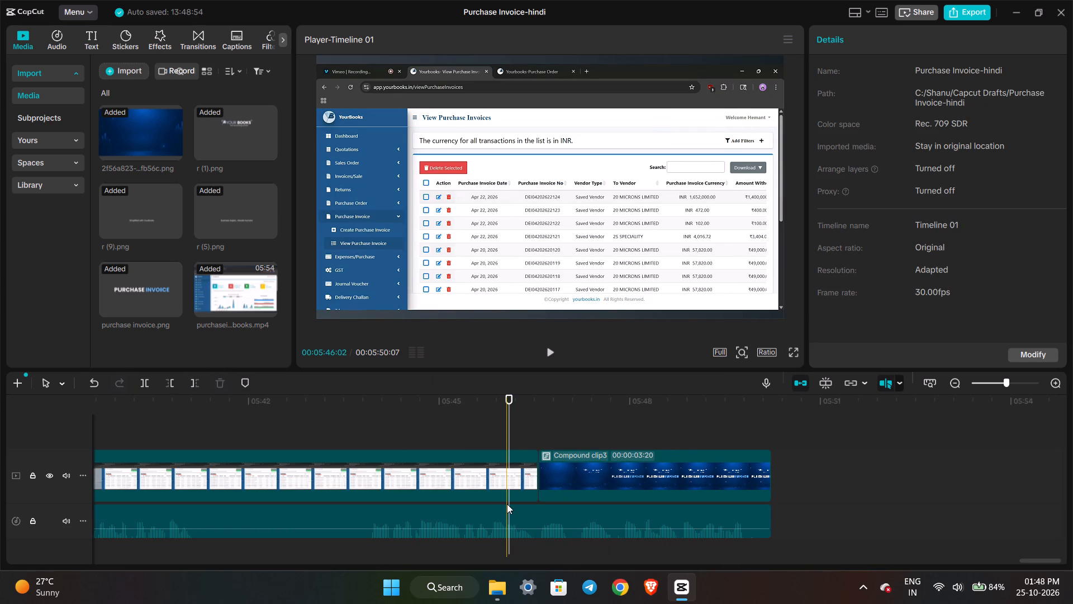
pyautogui.click(476, 422)
pyautogui.press('space')
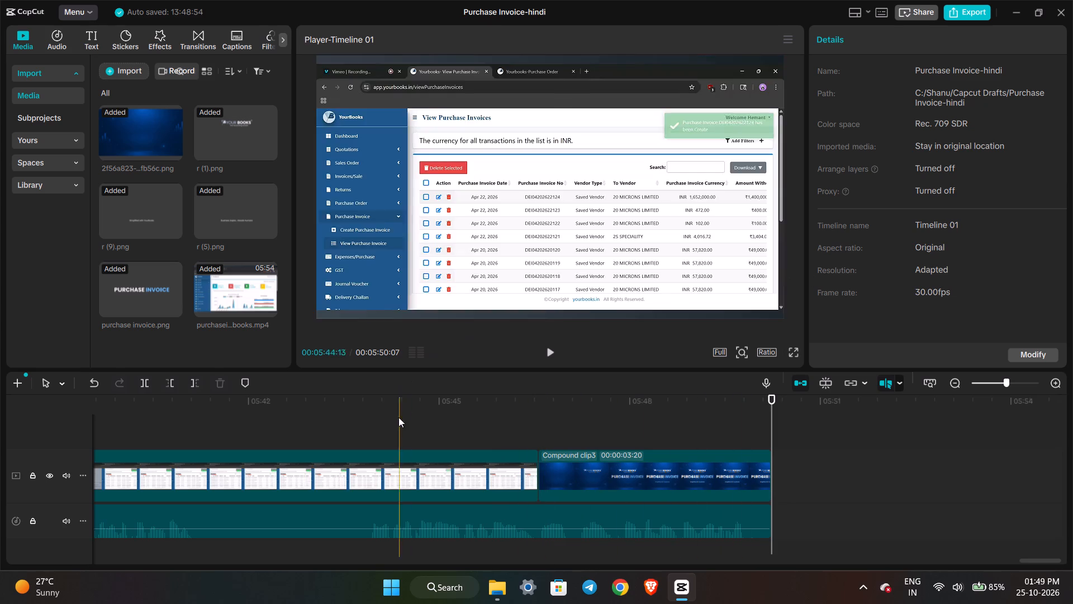
pyautogui.click(983, 8)
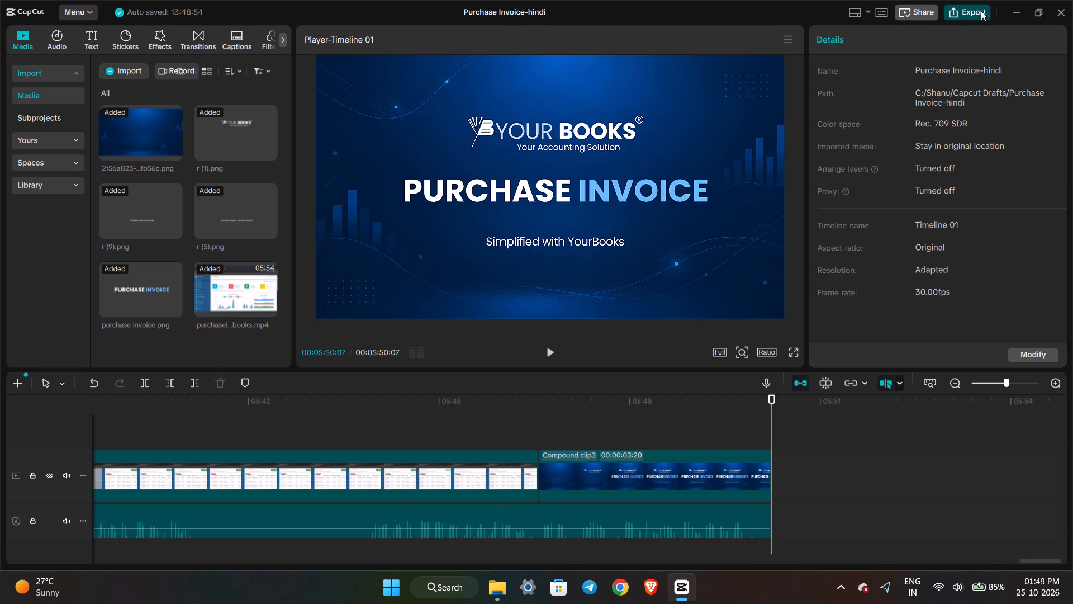
pyautogui.doubleClick(665, 122)
pyautogui.click(709, 118)
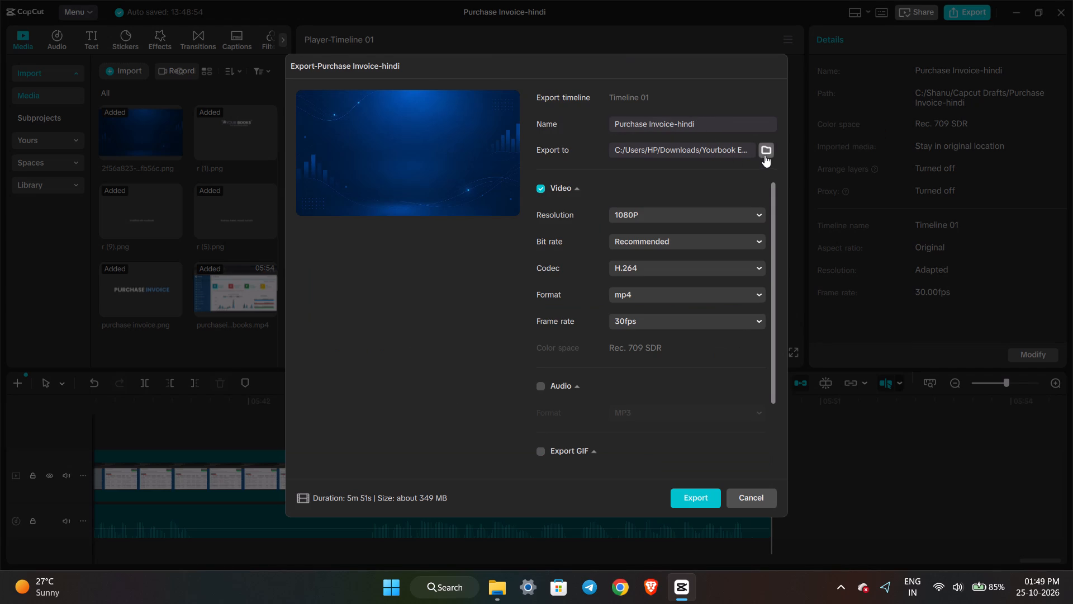
pyautogui.click(691, 497)
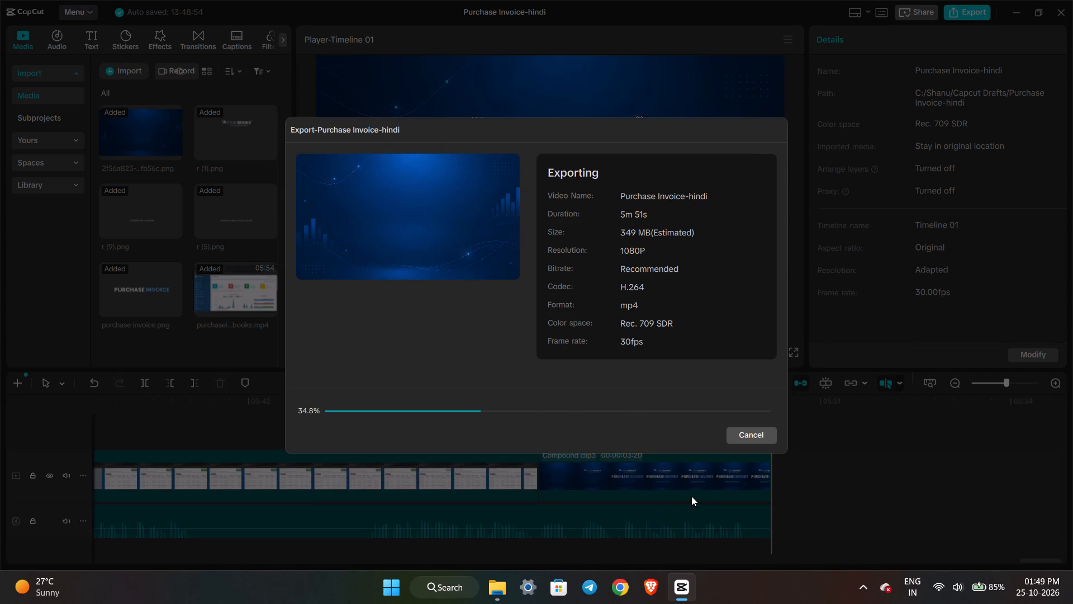
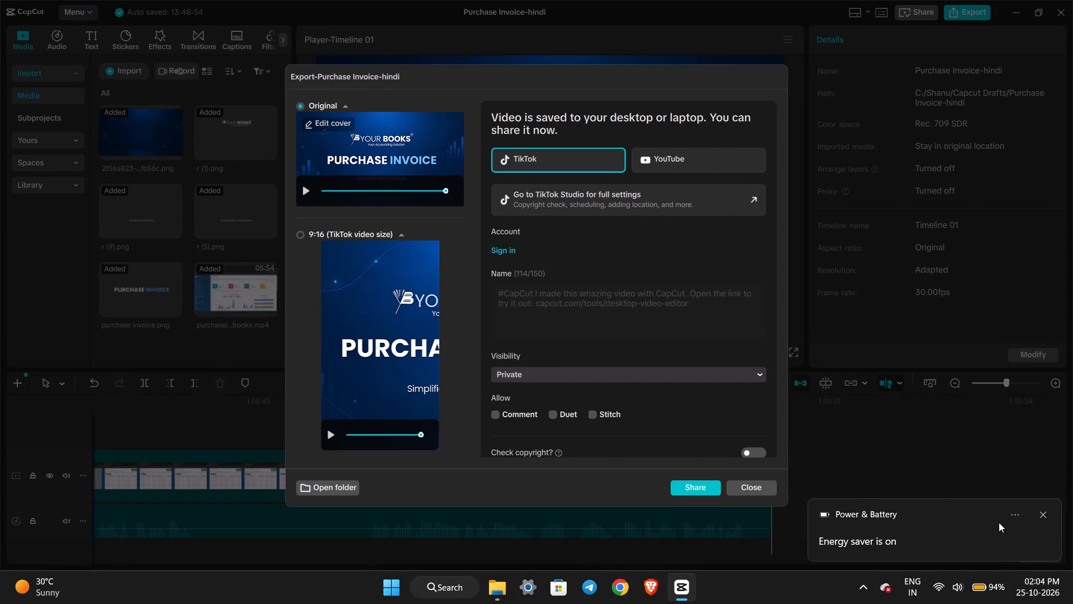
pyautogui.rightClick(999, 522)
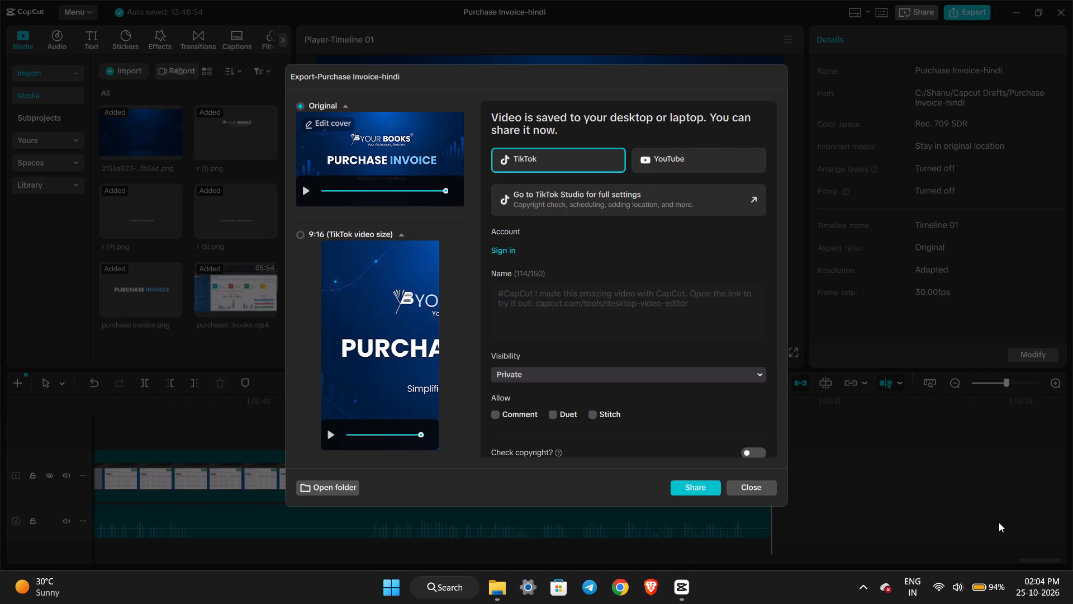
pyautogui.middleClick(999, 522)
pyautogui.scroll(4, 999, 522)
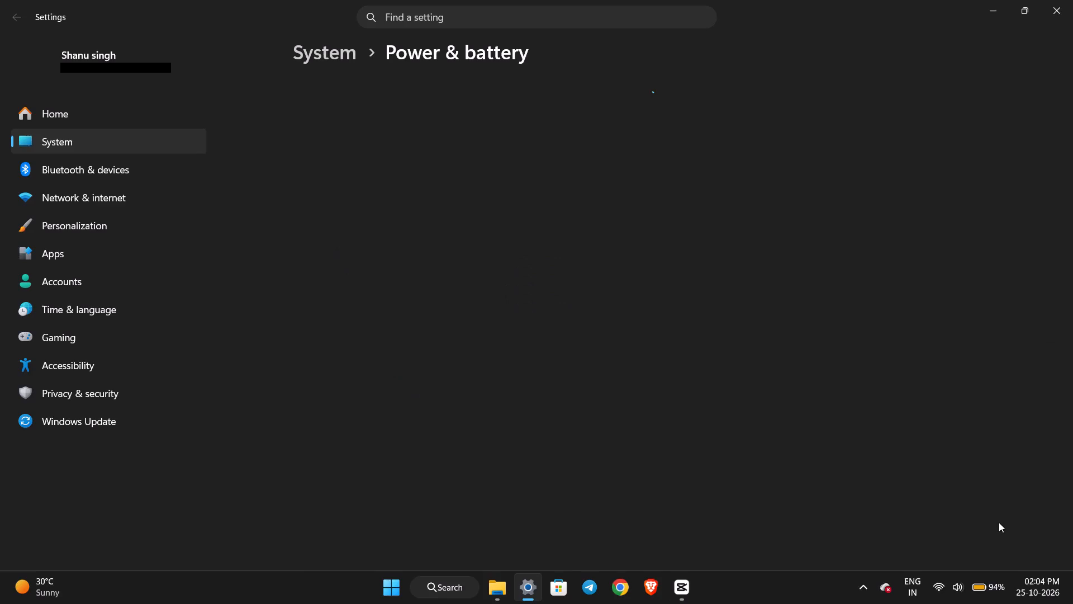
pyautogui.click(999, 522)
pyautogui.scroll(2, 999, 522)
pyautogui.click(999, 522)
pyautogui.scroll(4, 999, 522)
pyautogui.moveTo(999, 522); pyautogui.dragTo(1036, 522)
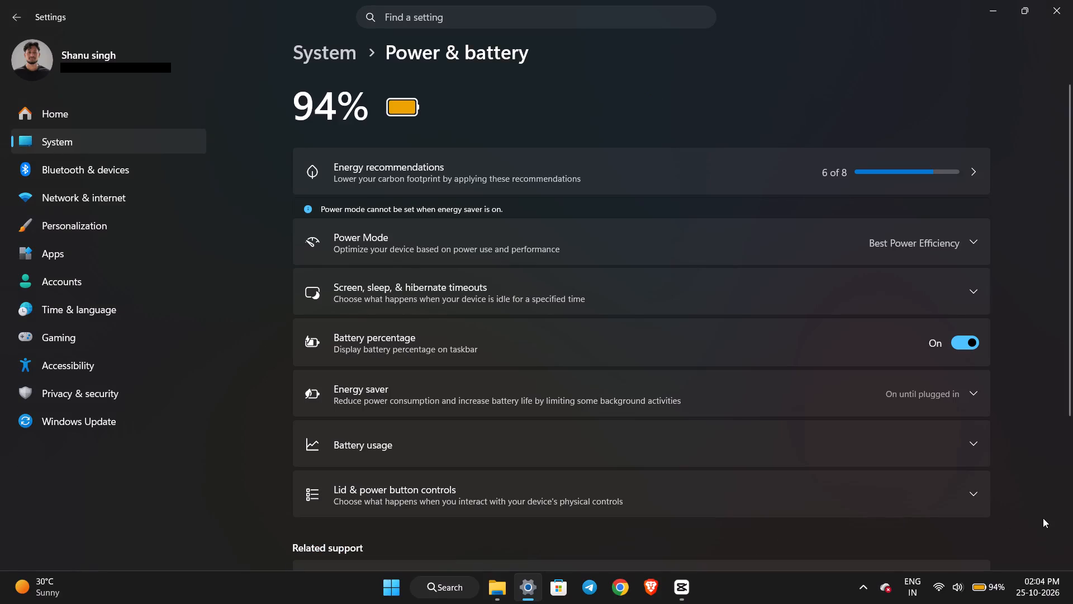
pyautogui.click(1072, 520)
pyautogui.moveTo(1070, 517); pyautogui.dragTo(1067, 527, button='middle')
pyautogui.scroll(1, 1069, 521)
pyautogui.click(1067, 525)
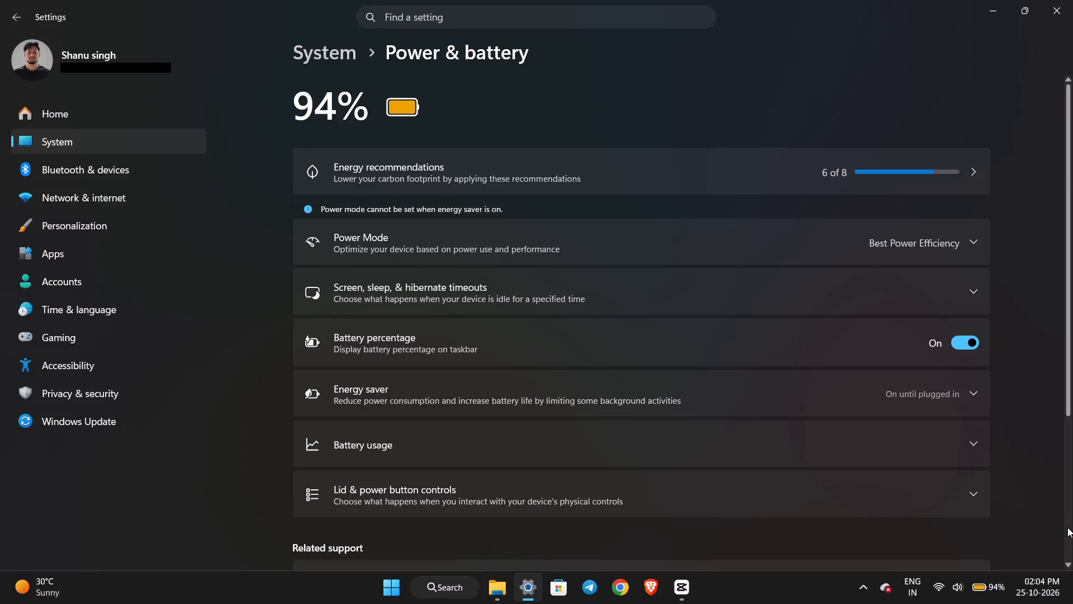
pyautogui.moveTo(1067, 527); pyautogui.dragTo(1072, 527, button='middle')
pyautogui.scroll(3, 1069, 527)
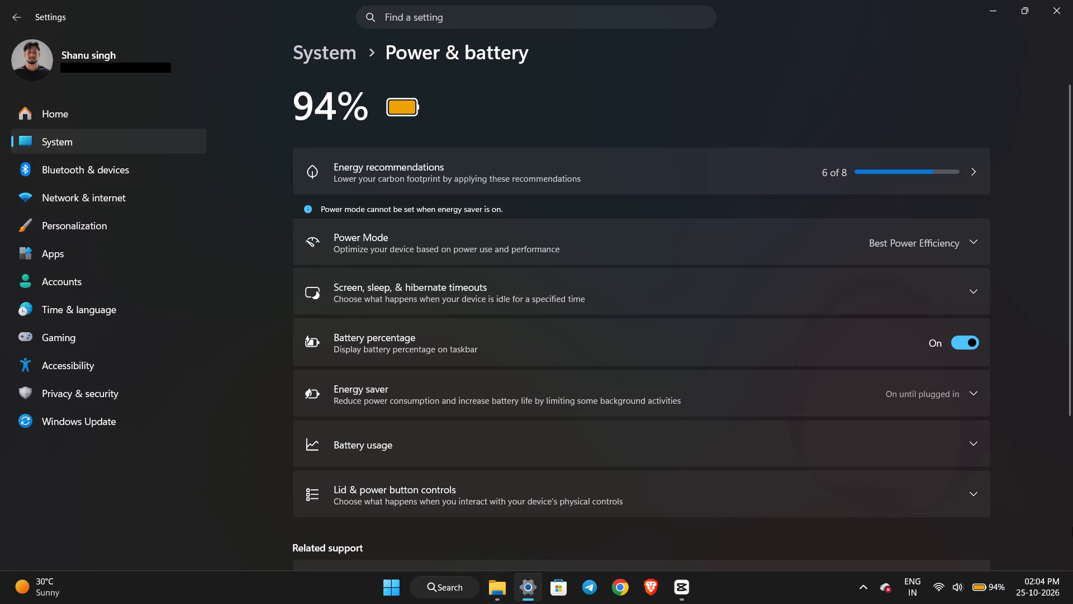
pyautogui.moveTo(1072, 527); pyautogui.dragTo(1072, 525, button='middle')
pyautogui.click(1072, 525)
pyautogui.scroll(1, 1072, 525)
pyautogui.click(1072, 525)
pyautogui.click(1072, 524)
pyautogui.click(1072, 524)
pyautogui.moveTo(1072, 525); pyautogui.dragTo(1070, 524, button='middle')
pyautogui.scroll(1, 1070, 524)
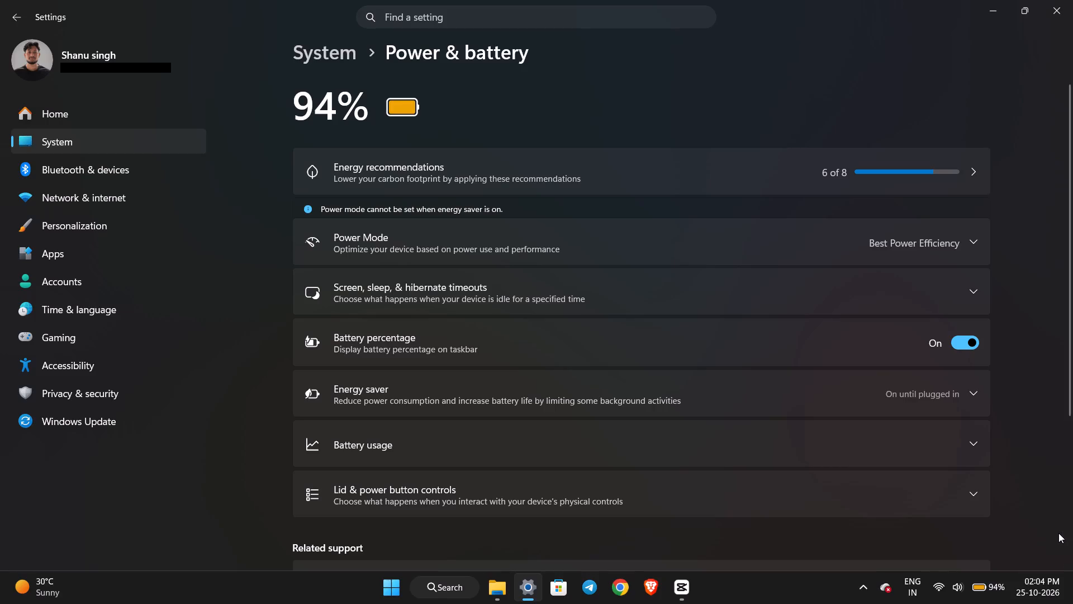